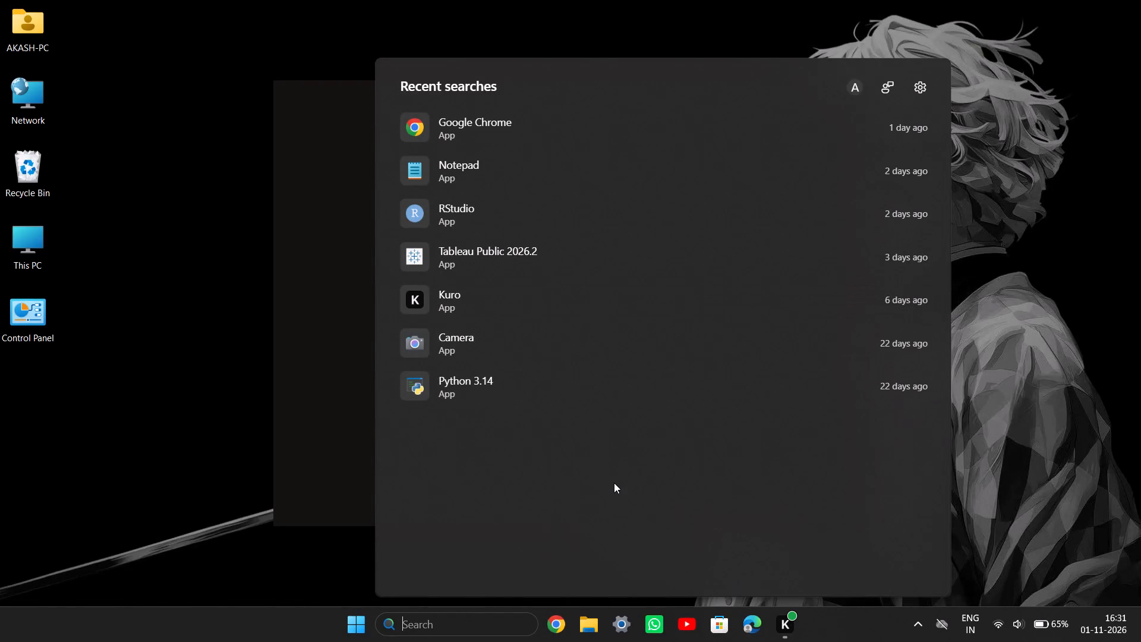
Search the computer's installed apps for Excel in order to launch it.
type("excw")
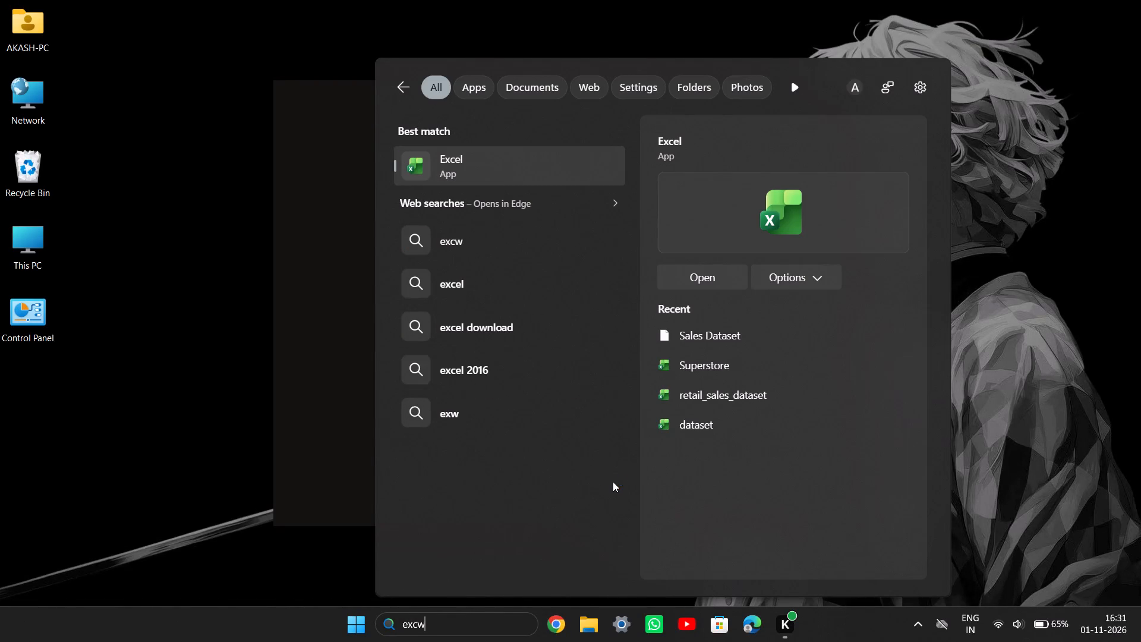
Launch Excel from the search results and create a blank workbook in a maximized window.
left_click(497, 178)
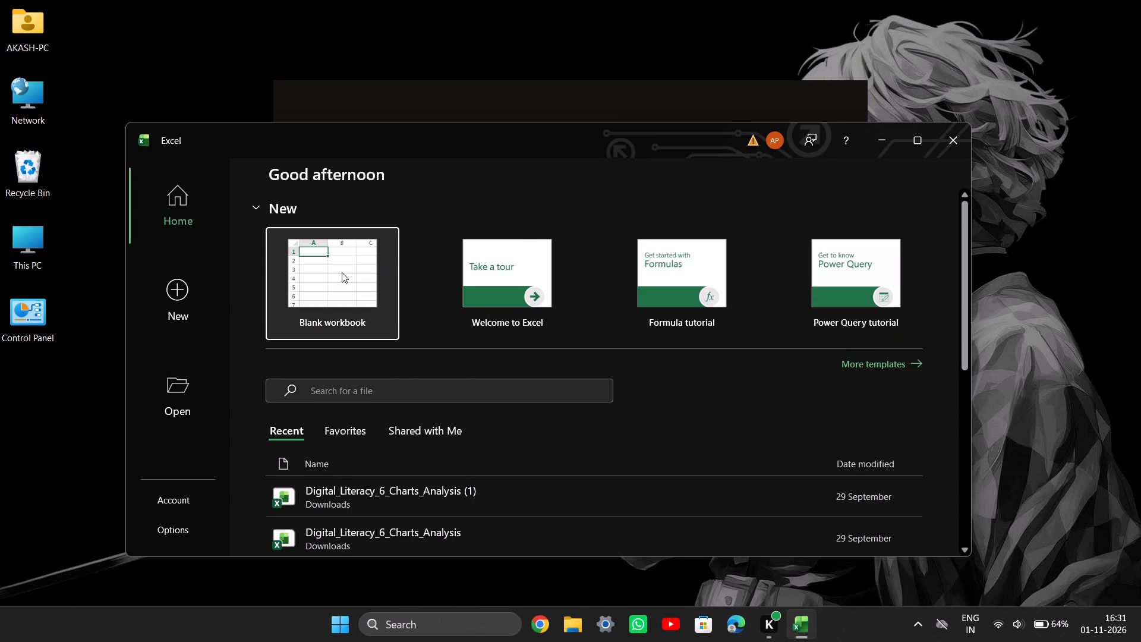
left_click(342, 272)
left_click(927, 133)
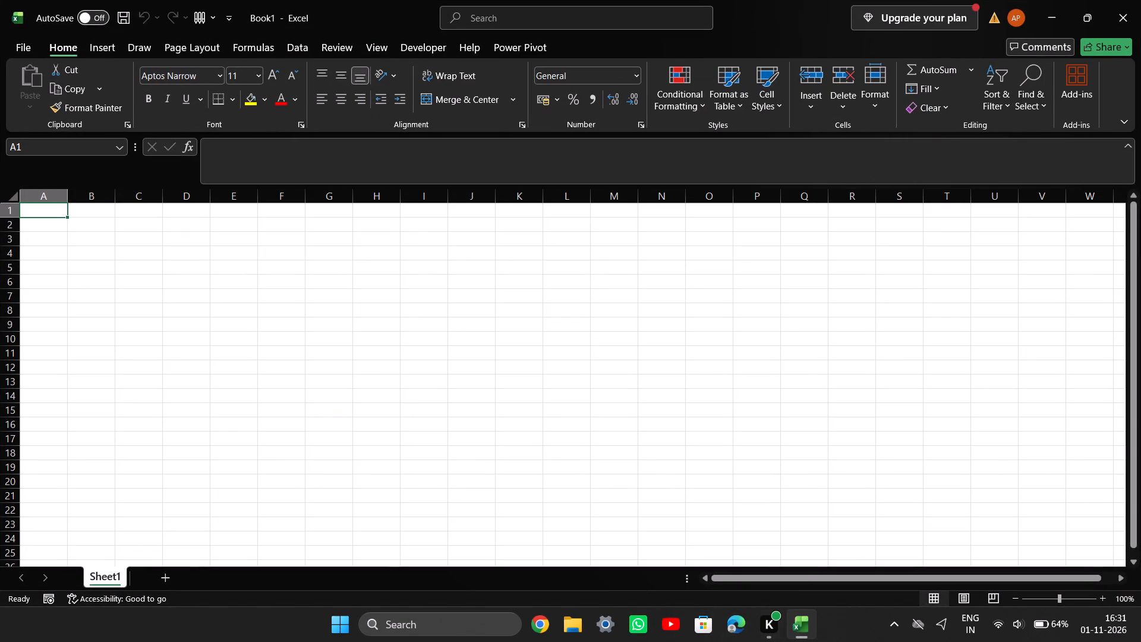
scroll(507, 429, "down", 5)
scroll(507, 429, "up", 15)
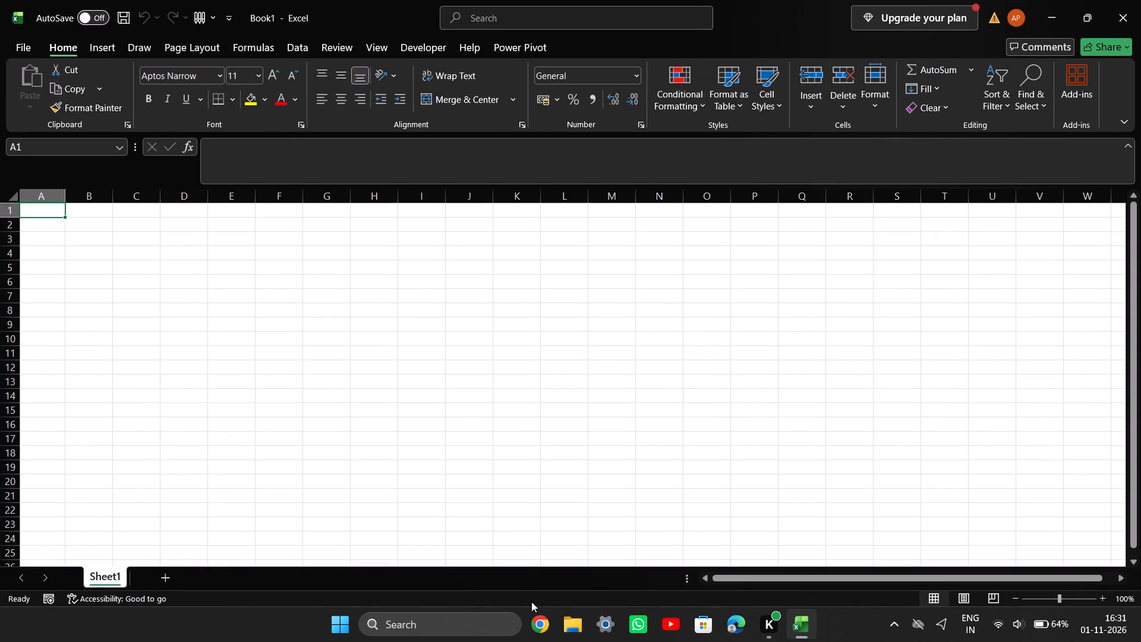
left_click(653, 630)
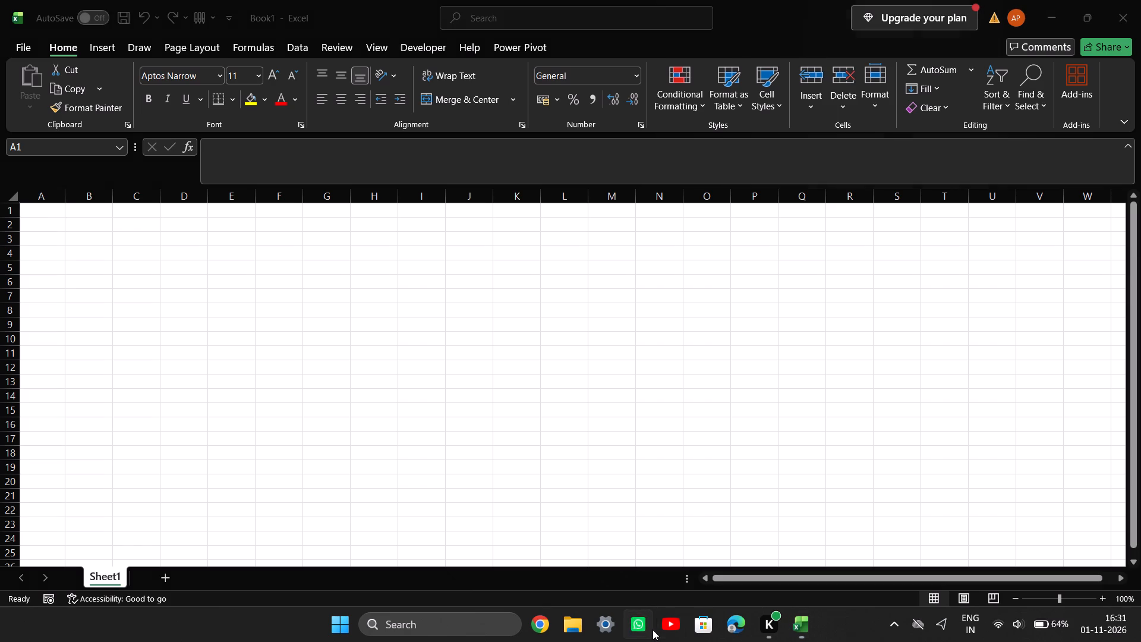
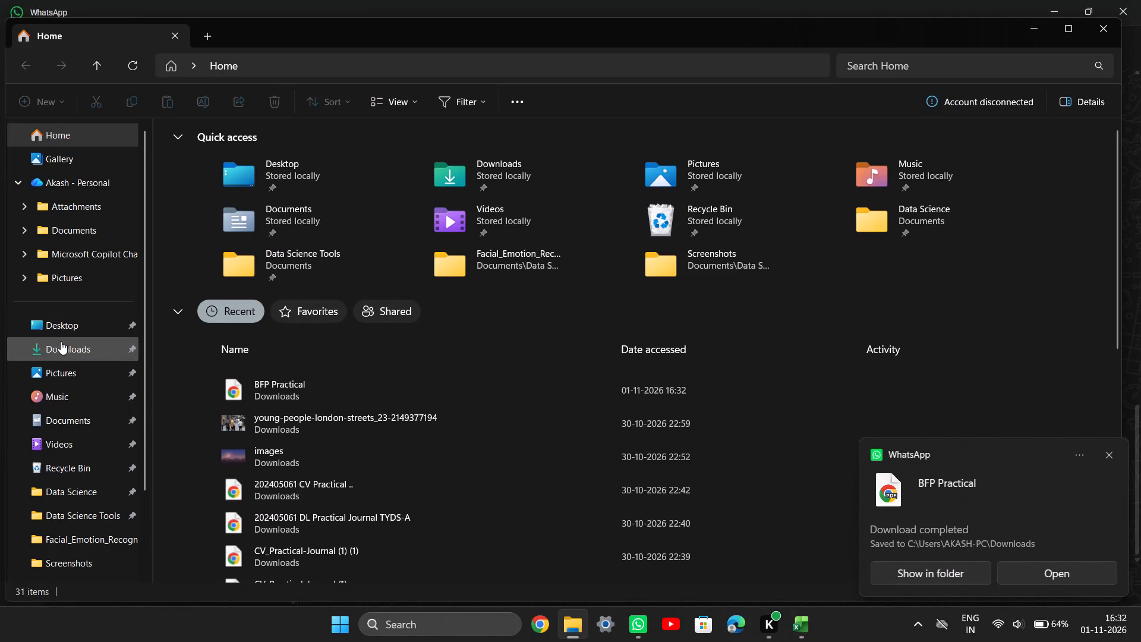
Open the Downloads folder and delete all ten items in the Last week group.
left_click(61, 341)
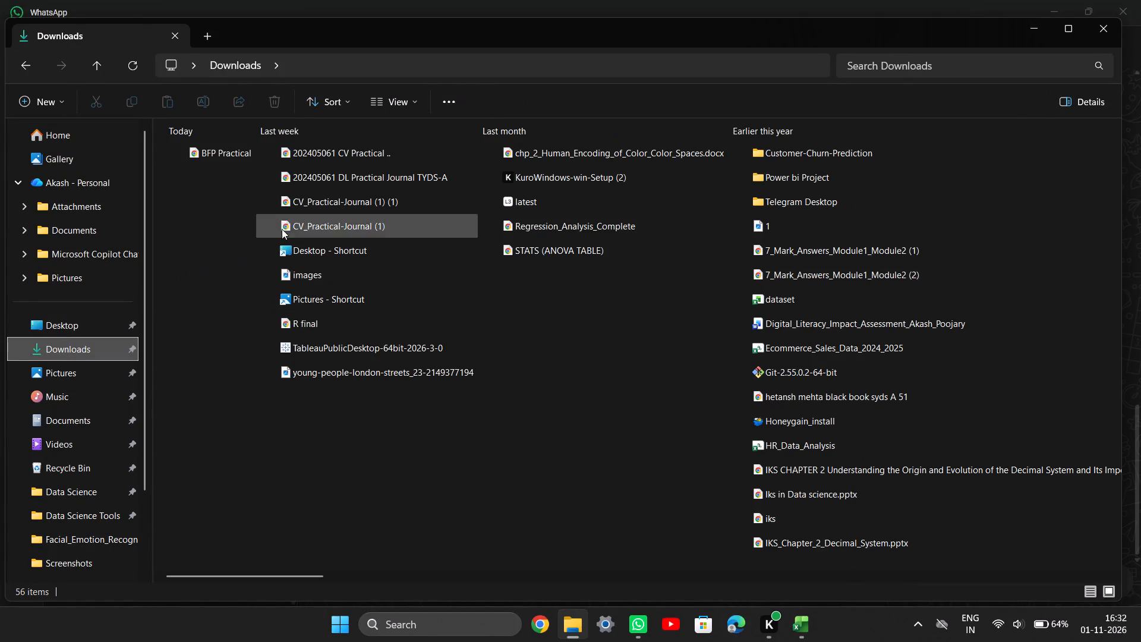
left_click_drag(355, 438, 358, 430)
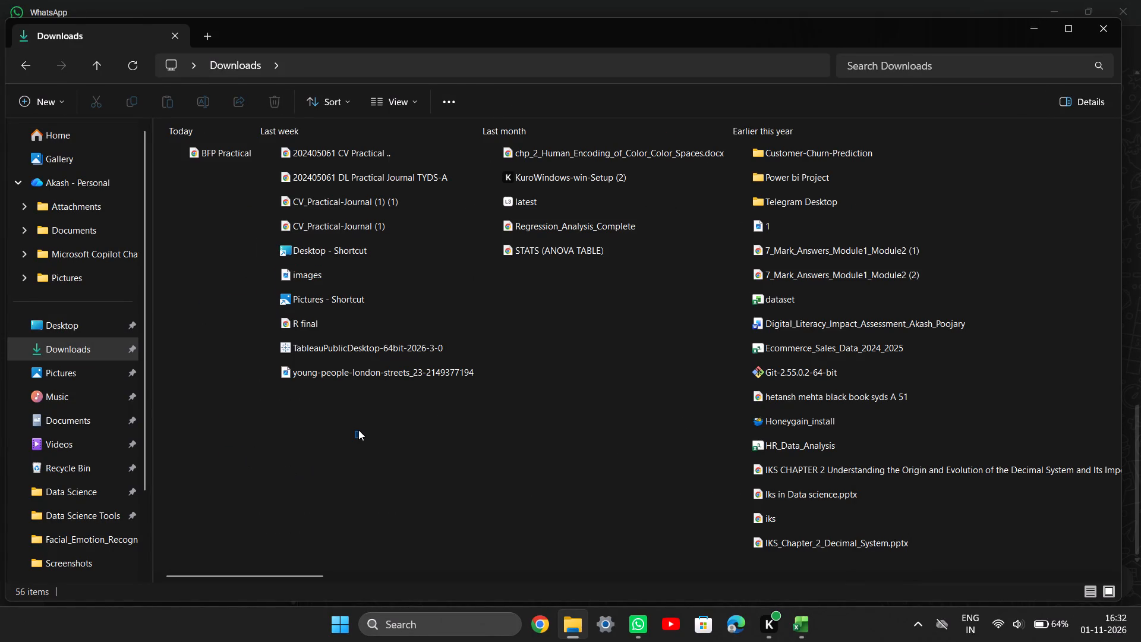
left_click_drag(358, 430, 388, 158)
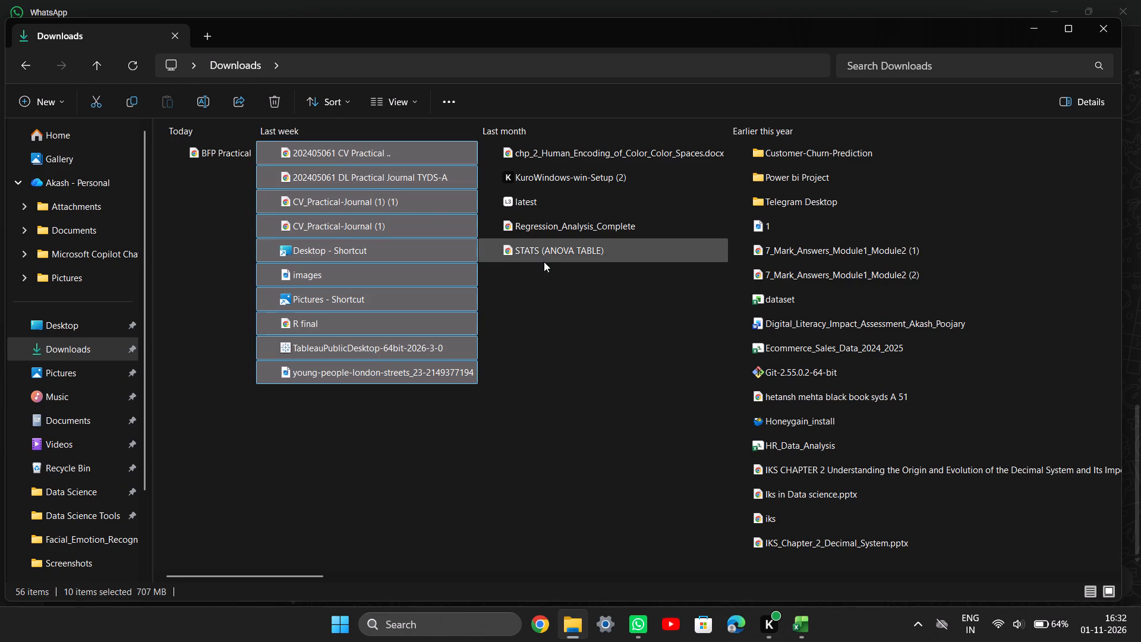
left_click(277, 98)
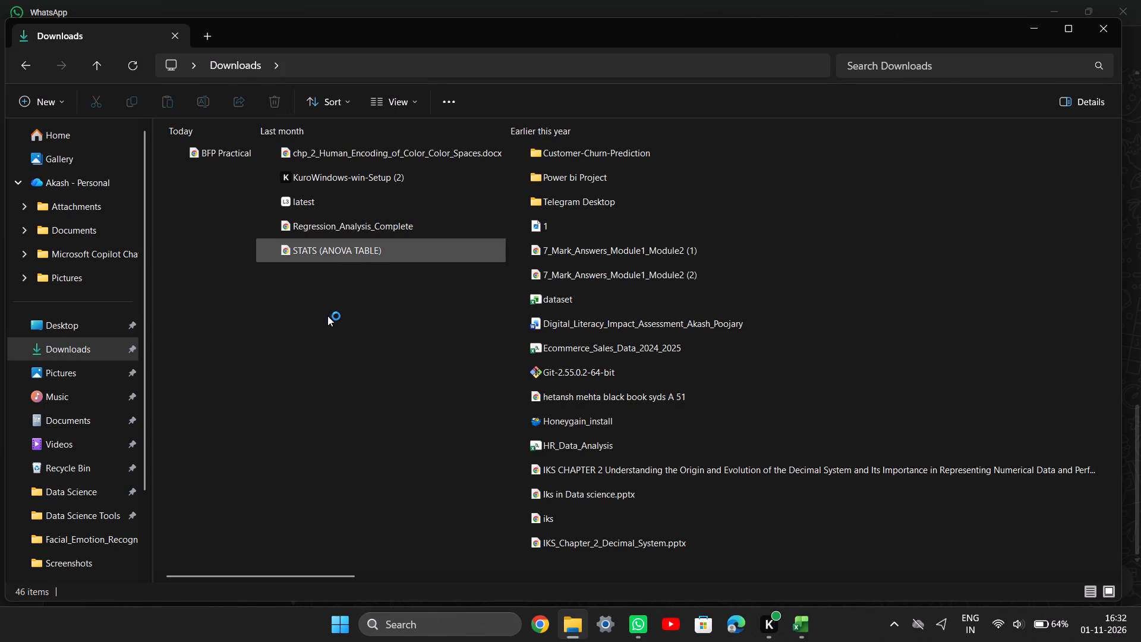
Delete Regression_Analysis_Complete, STATS (ANOVA TABLE) and chp_2_Human_Encoding_of_Color_Color_Spaces.docx from the Last month group.
left_click_drag(336, 302, 384, 200)
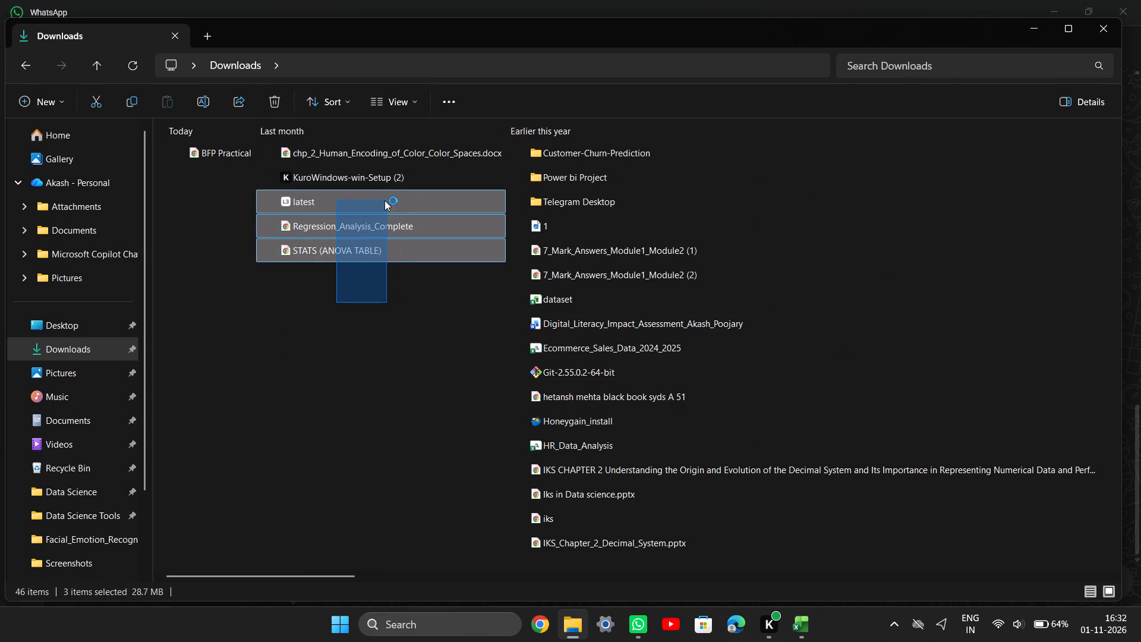
left_click_drag(384, 200, 376, 224)
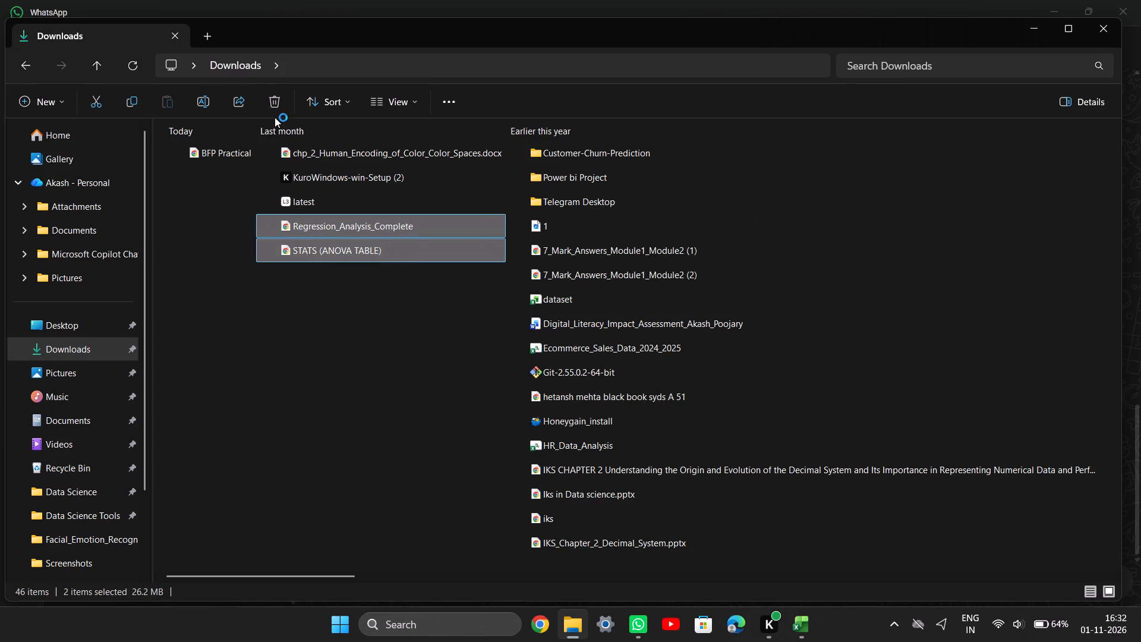
left_click(278, 114)
left_click(329, 151)
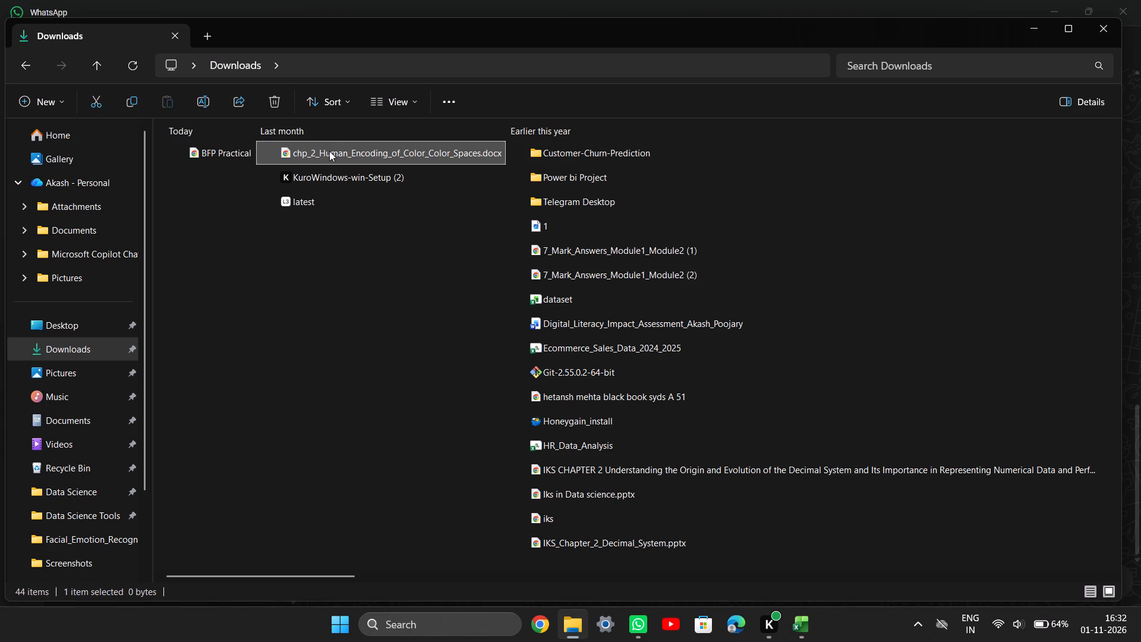
left_click(273, 105)
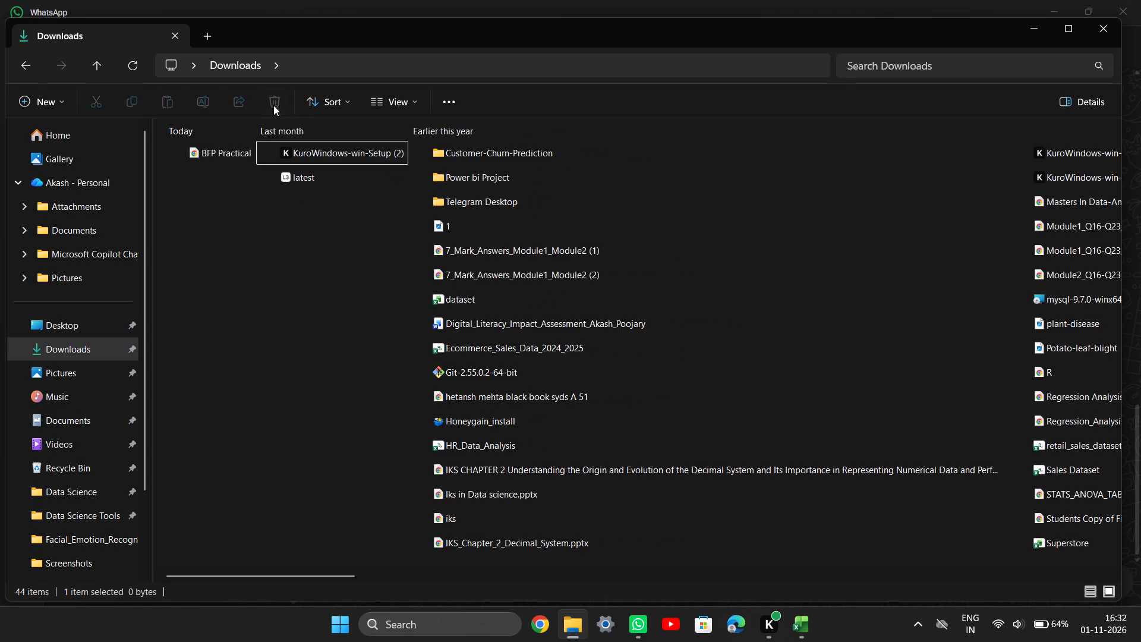
Delete the four IKS files in the Earlier this year group, from IKS CHAPTER 2 through IKS_Chapter_2_Decimal_System.pptx.
scroll(600, 443, "down", 4)
left_click_drag(389, 540, 488, 474)
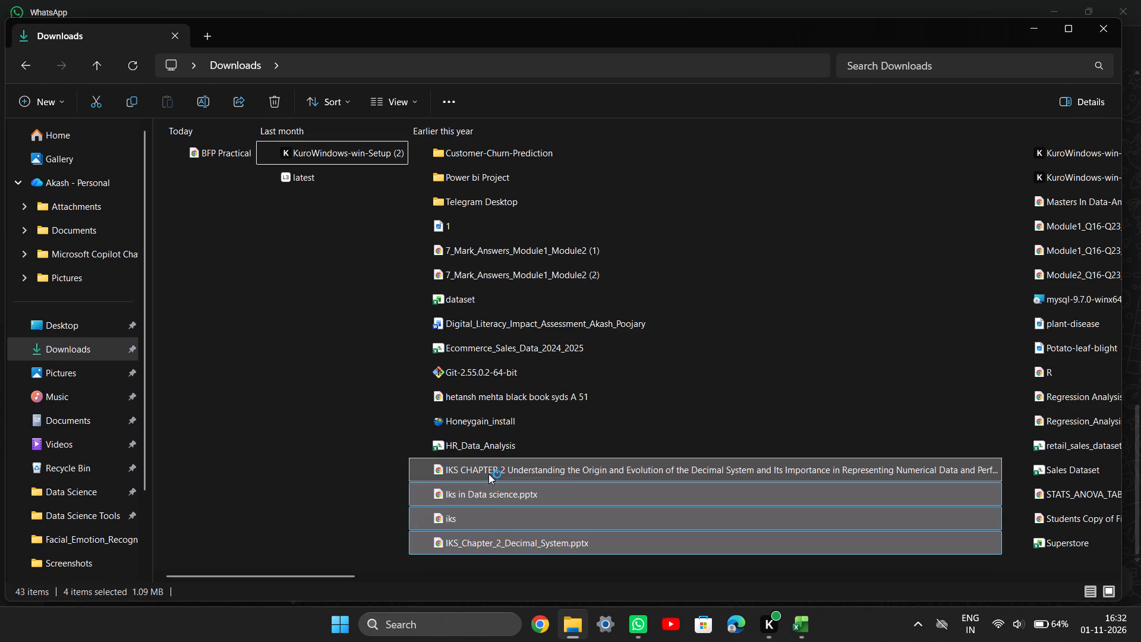
left_click(275, 95)
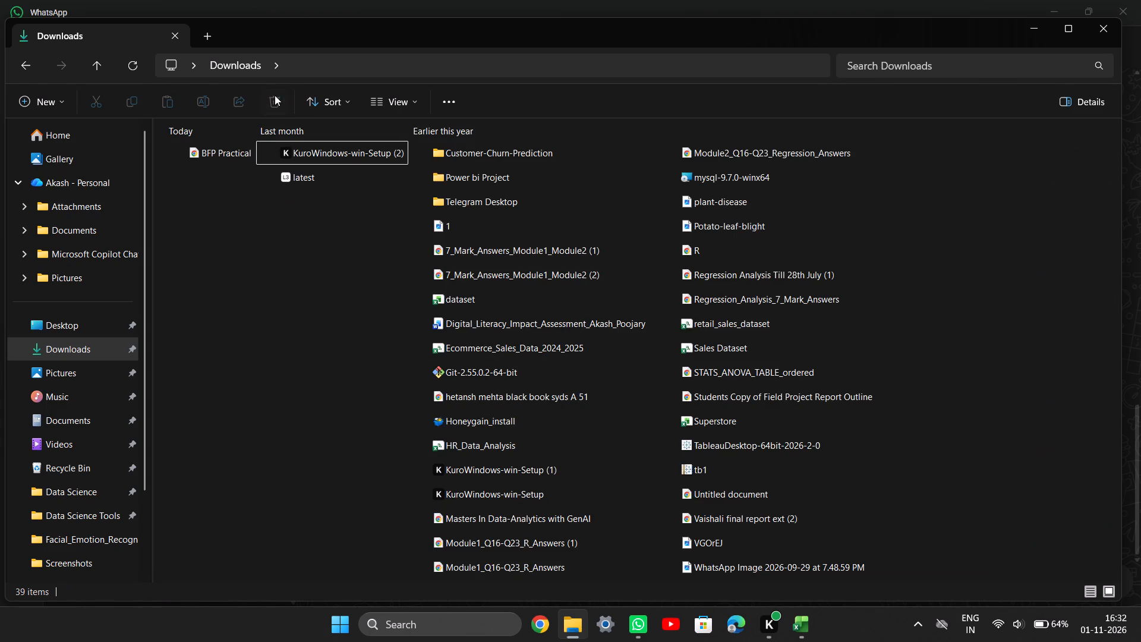
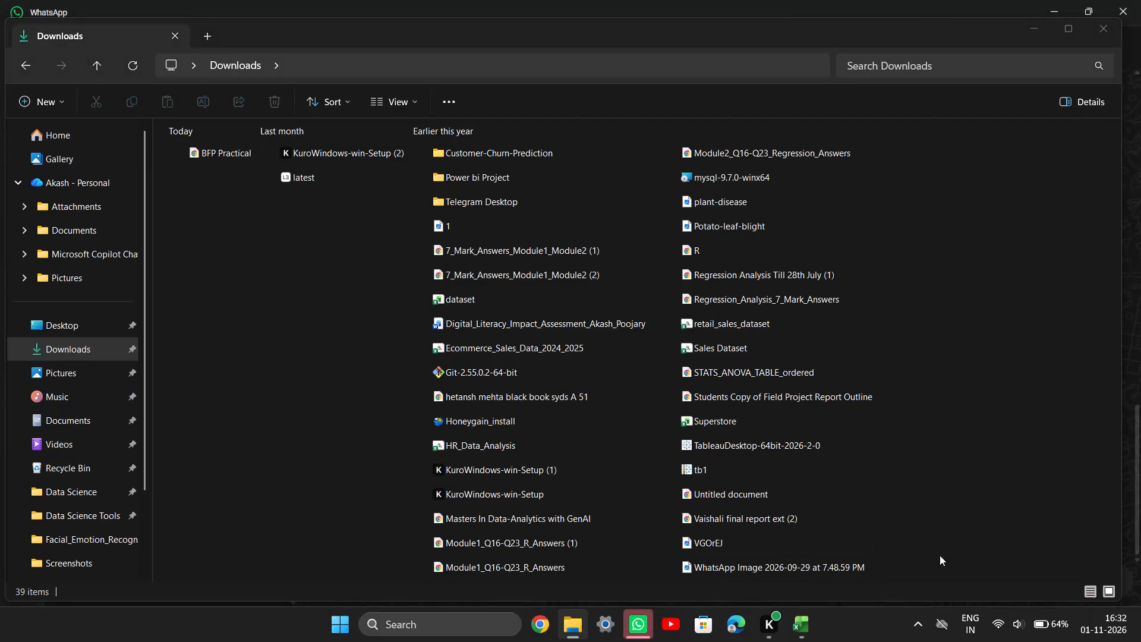
Delete the files Untitled document, Vaishali final report ext (2) and VGOrEJ from the Downloads folder.
left_click_drag(976, 549, 849, 493)
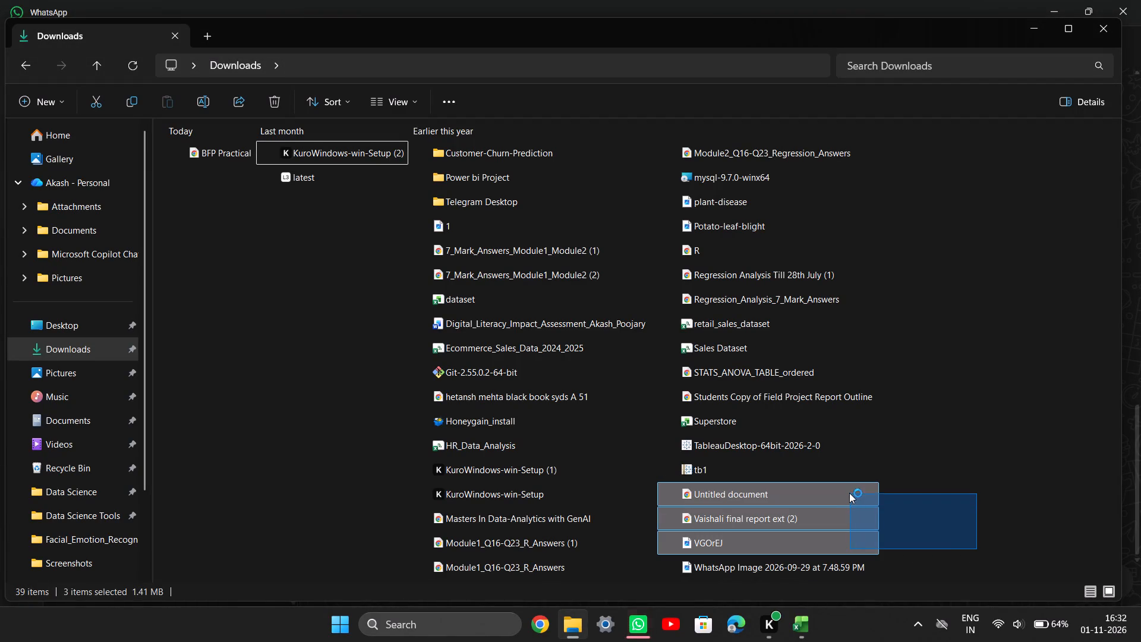
left_click_drag(849, 493, 827, 517)
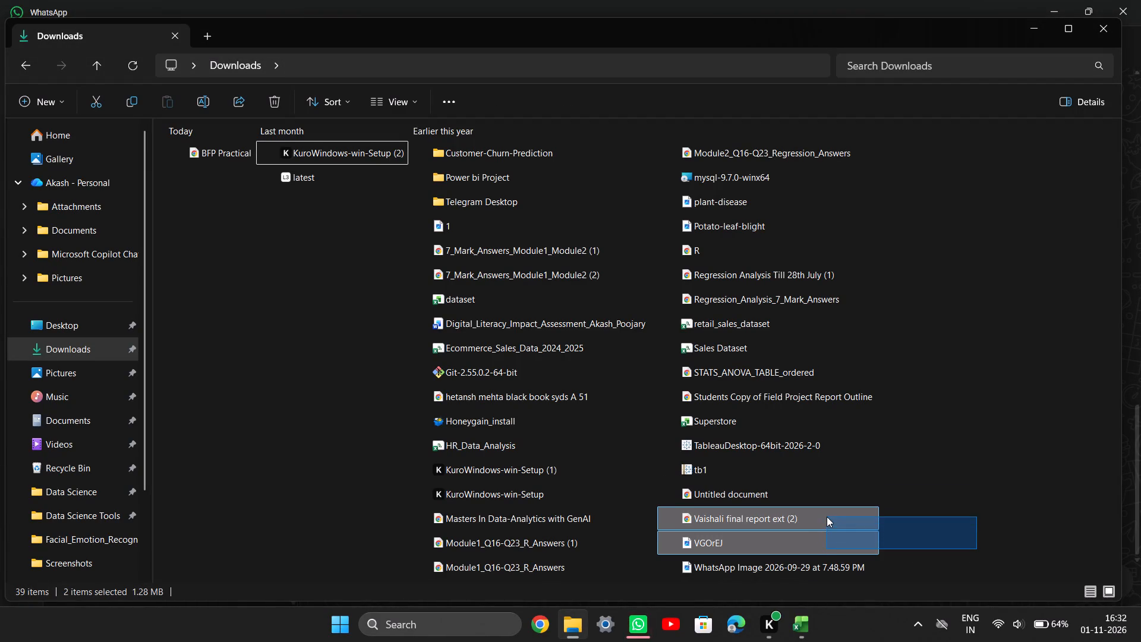
left_click_drag(827, 517, 832, 500)
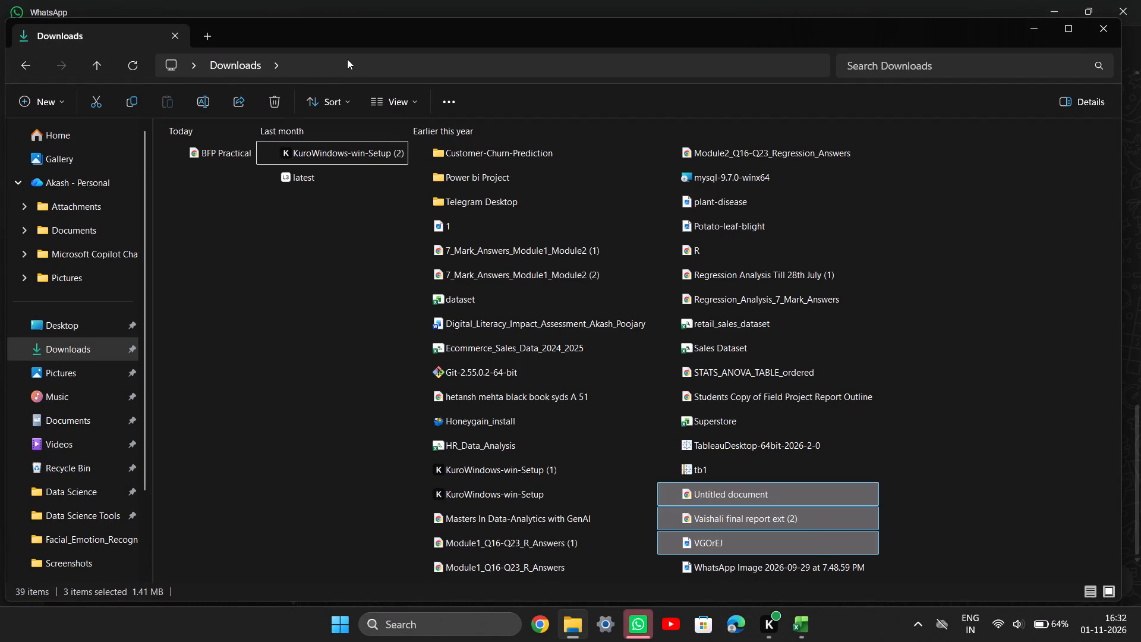
left_click(275, 96)
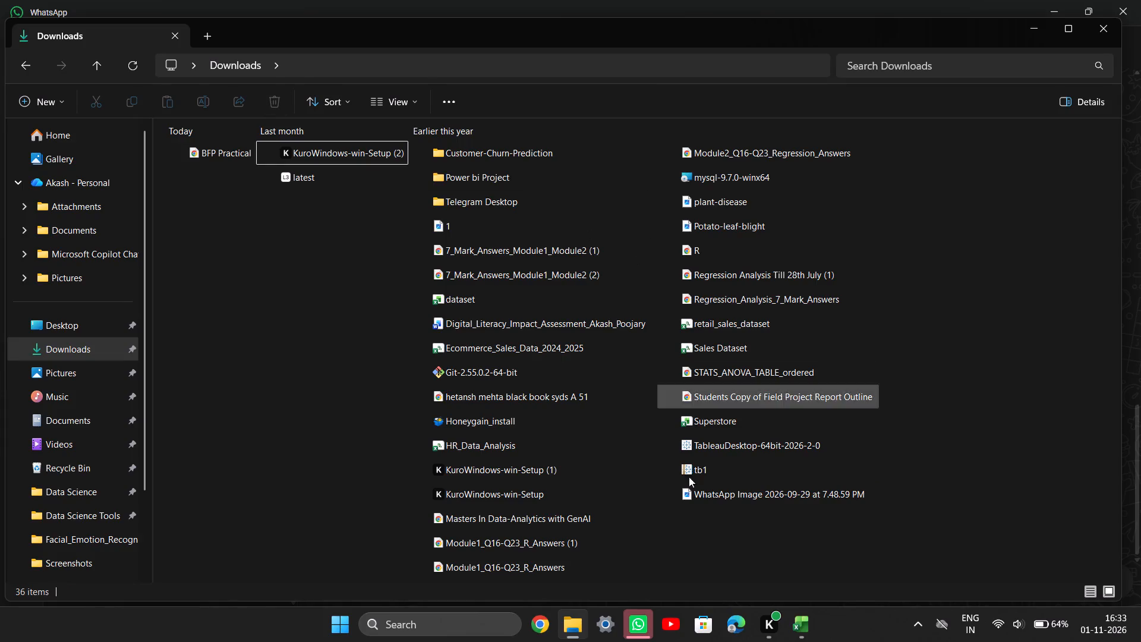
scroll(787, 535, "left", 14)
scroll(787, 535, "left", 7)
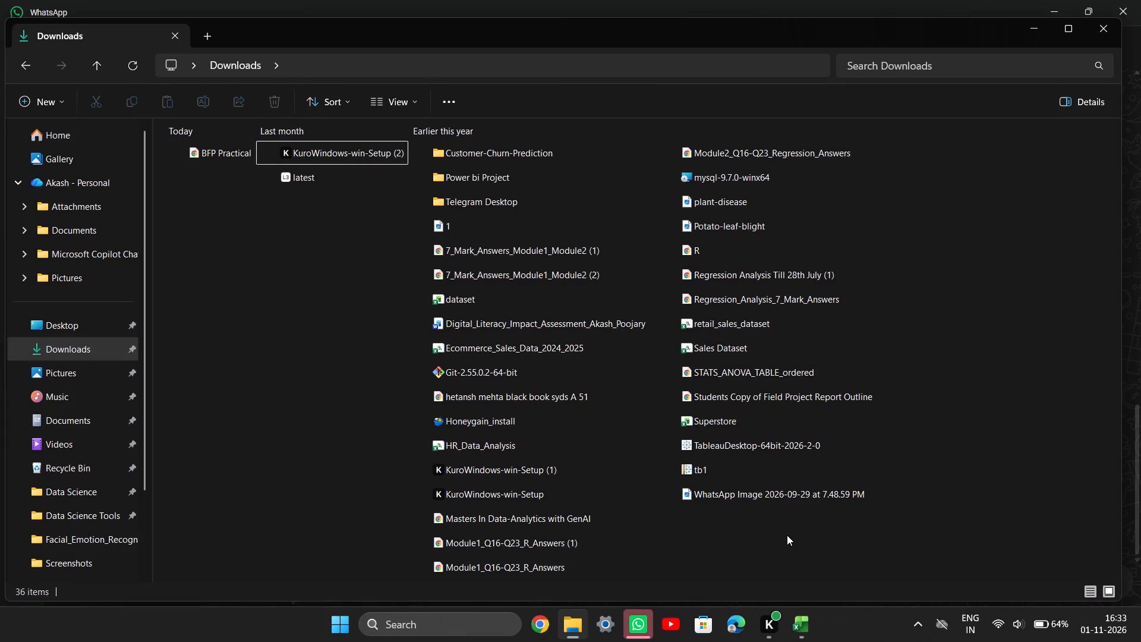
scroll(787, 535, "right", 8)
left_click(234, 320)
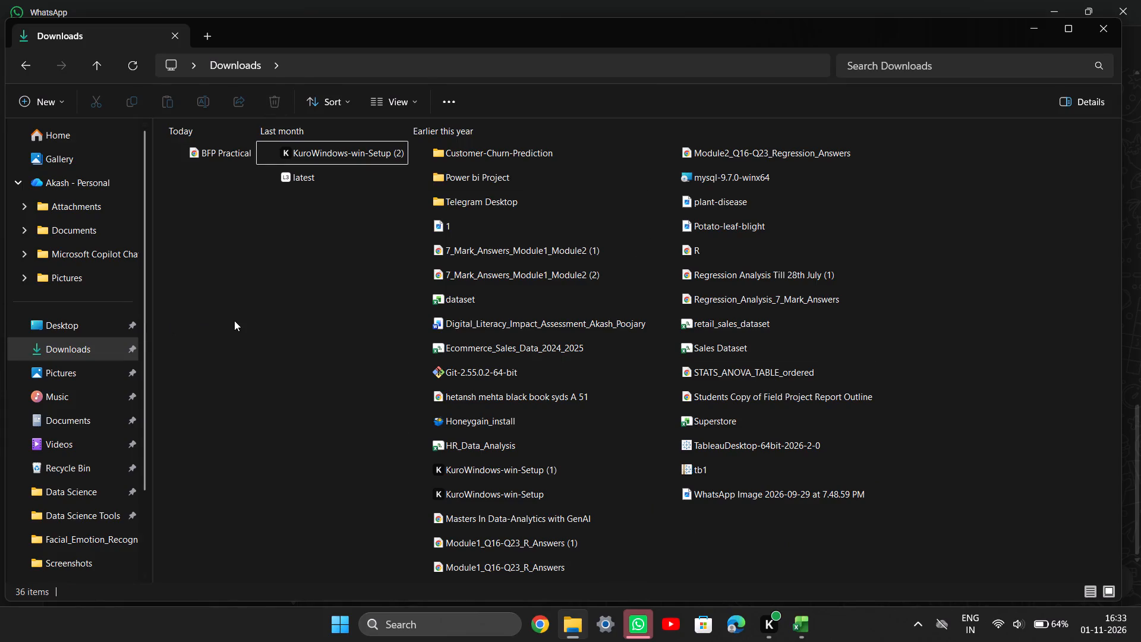
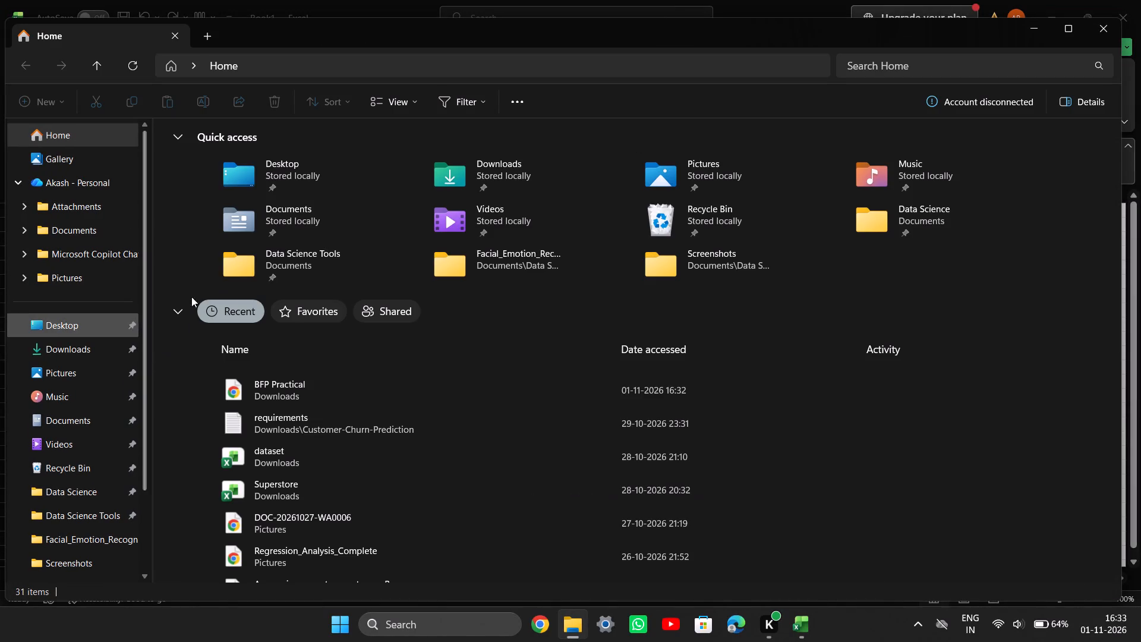
Open the BFP Practical PDF from the recent files to view it, and close its browser window.
double_click(253, 381)
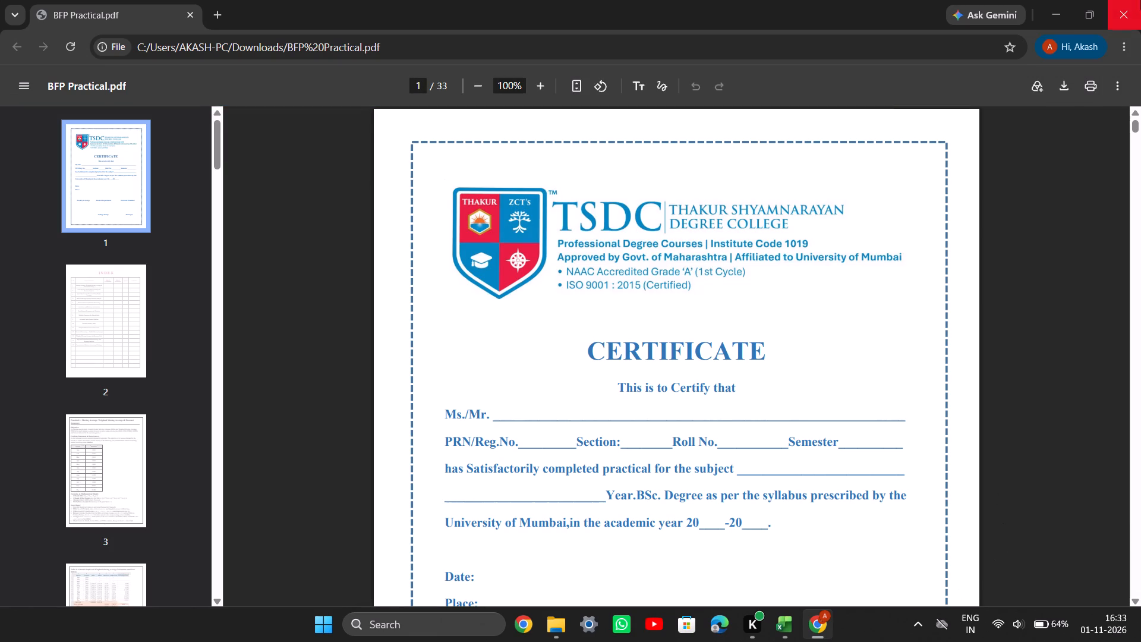
left_click(1140, 0)
Launch Google Chrome to bring up its user profile selection.
left_click(553, 619)
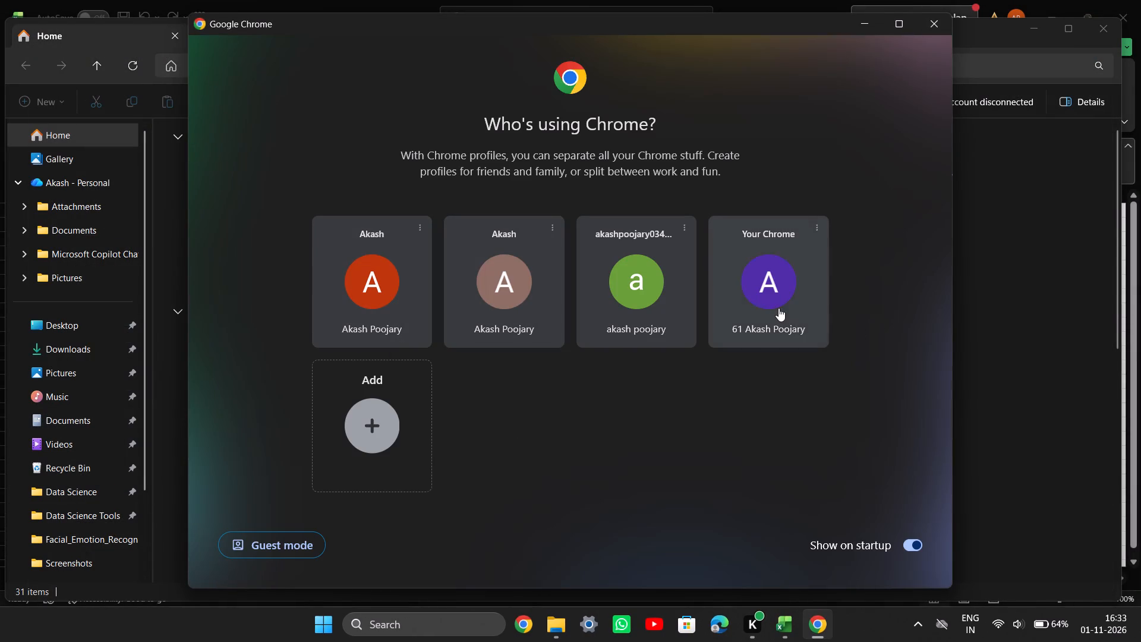
Start Chrome with the "Your Chrome" profile, open BFP Practical.pdf from the Downloads folder, and close the empty tab.
left_click(778, 307)
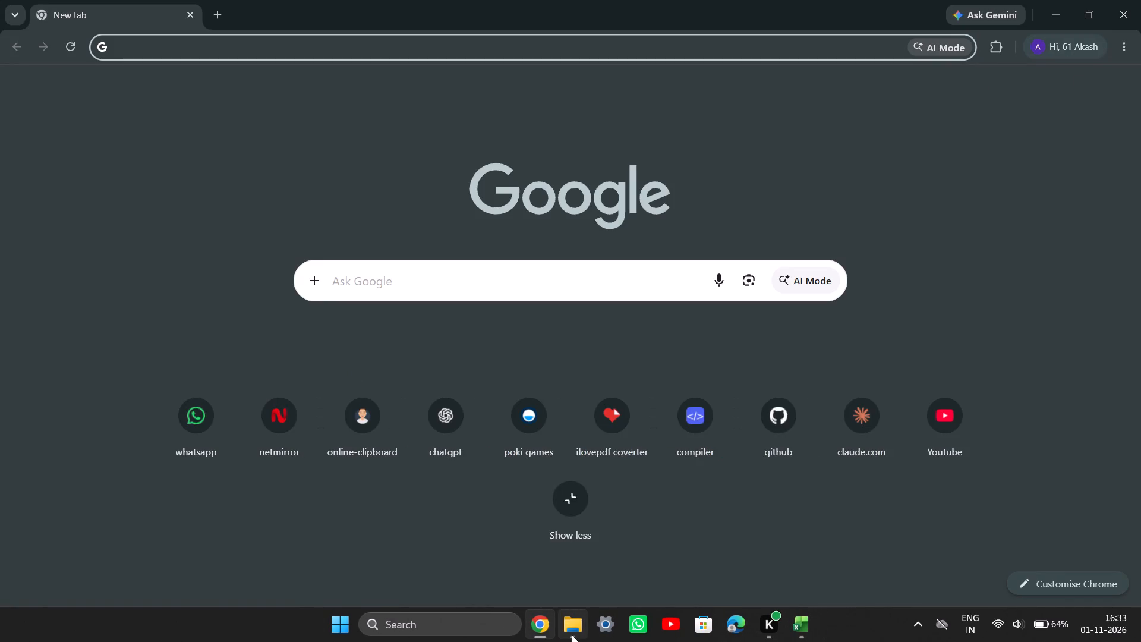
left_click(572, 634)
double_click(271, 382)
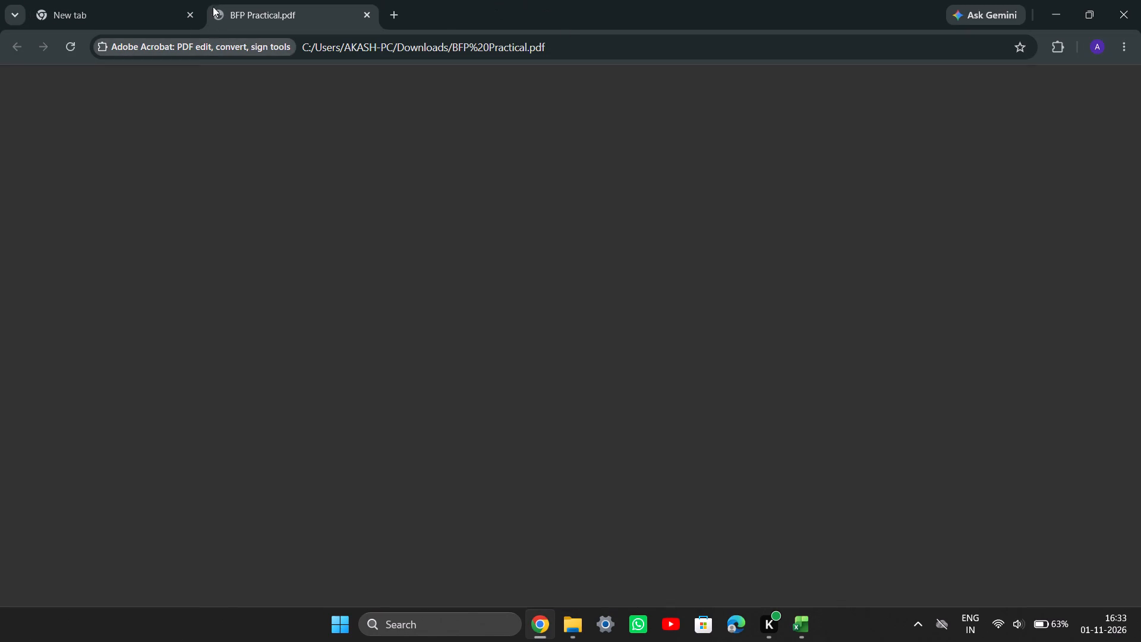
left_click(189, 18)
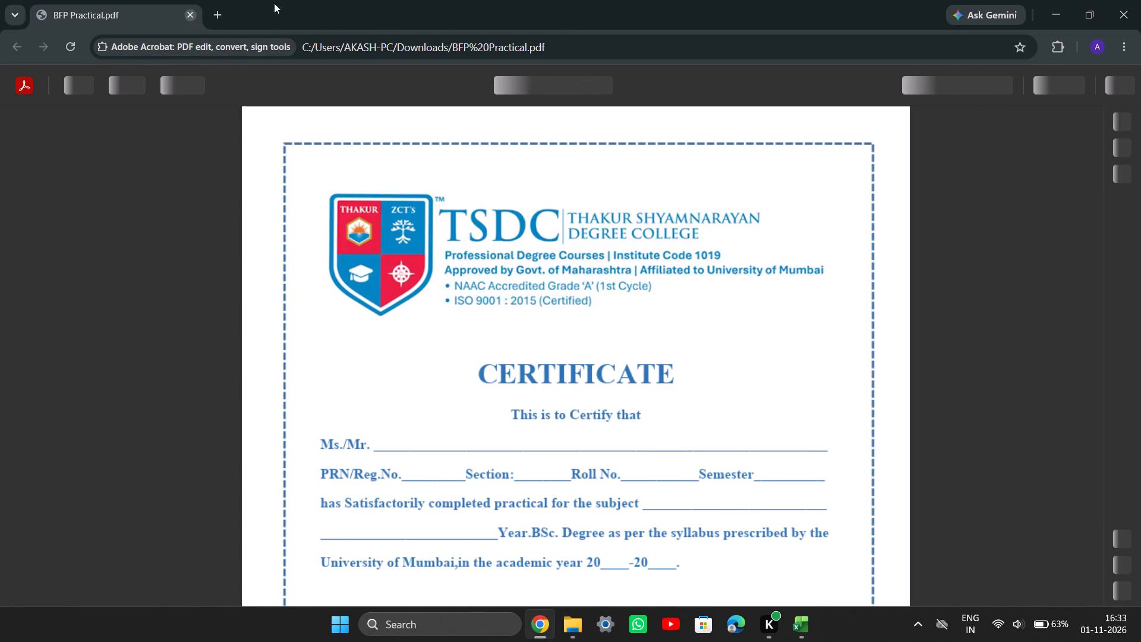
left_click(219, 15)
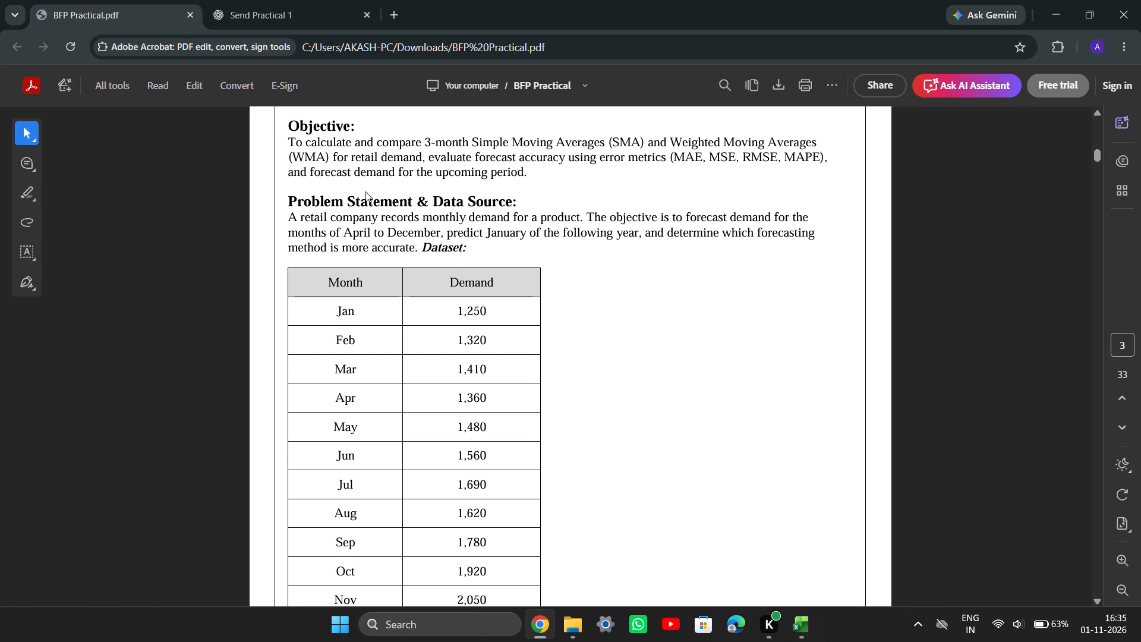
scroll(377, 324, "down", 6)
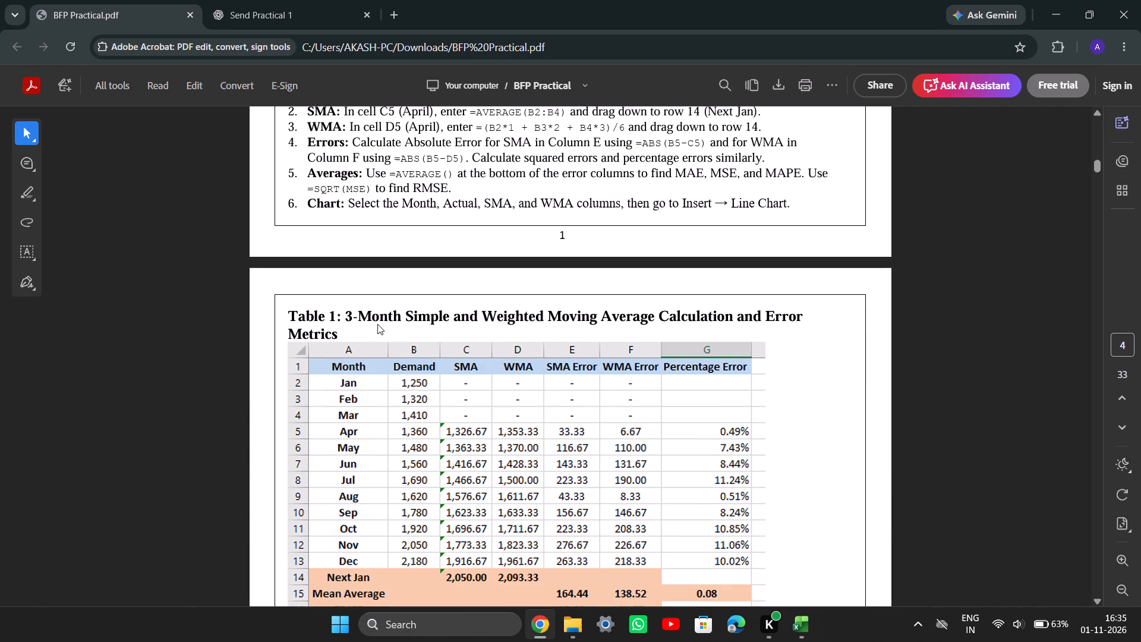
scroll(377, 324, "down", 2)
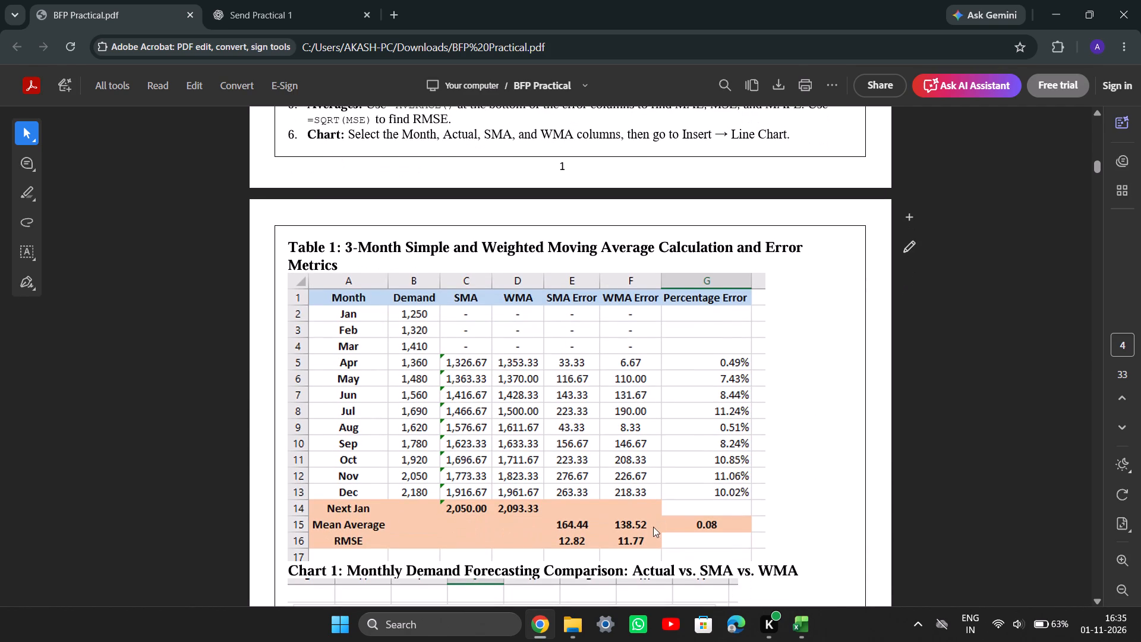
scroll(529, 486, "up", 6)
scroll(522, 340, "down", 1)
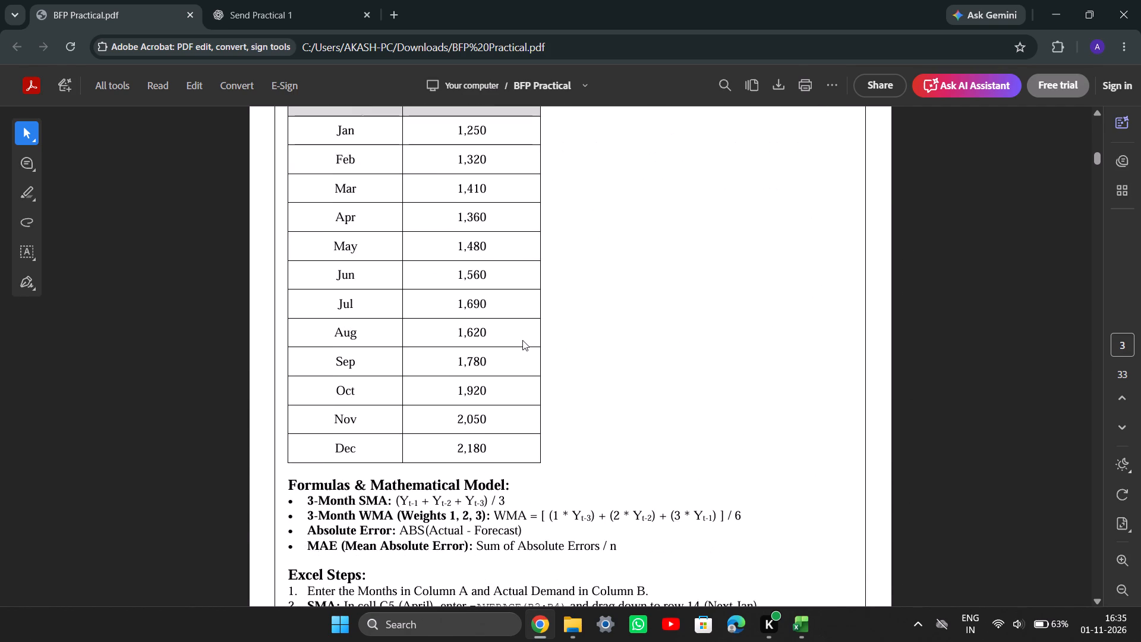
scroll(522, 340, "down", 5)
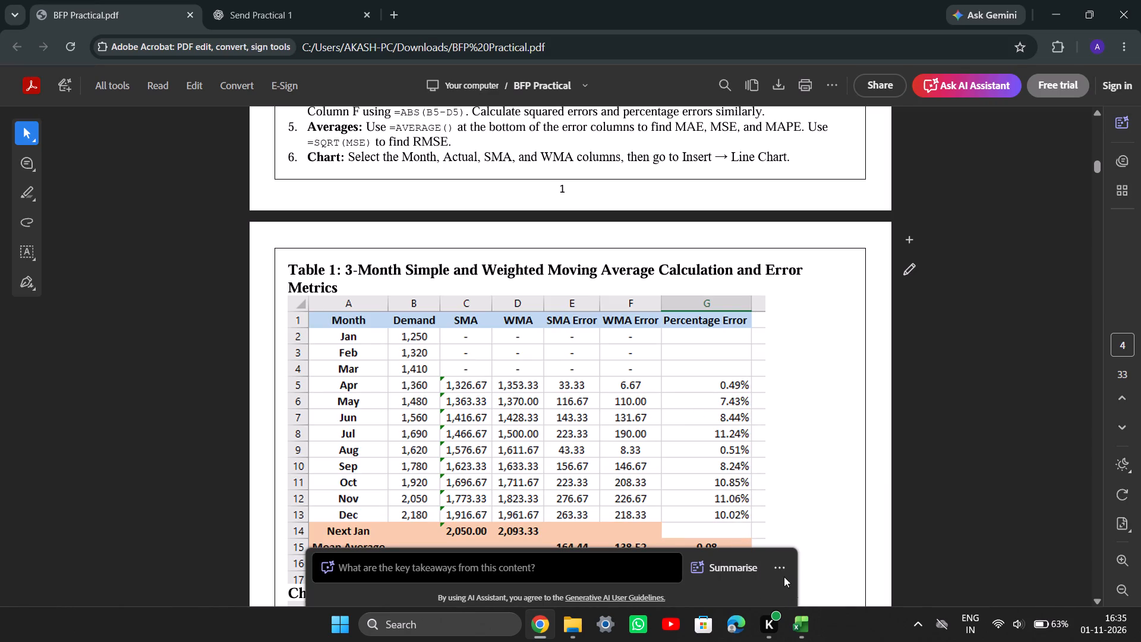
Hide the AI Assistant prompt bar covering the PDF page.
left_click(780, 571)
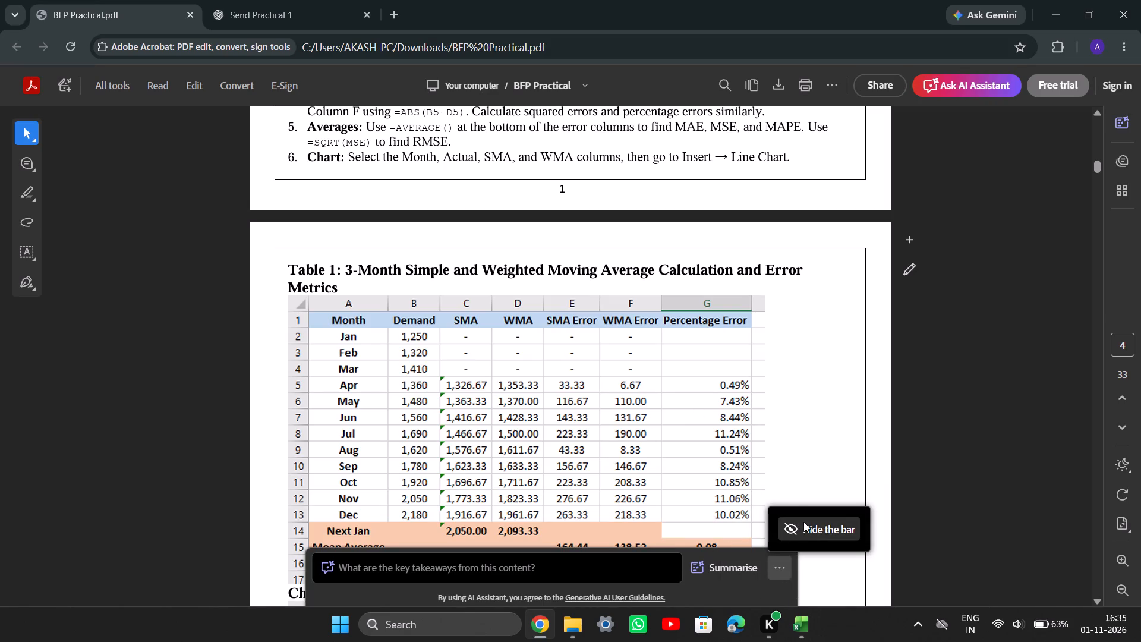
left_click(803, 522)
In the blank Excel workbook, enter the headers Month in A1 and Demand in B1, following Table 1 in the PDF.
left_click(808, 634)
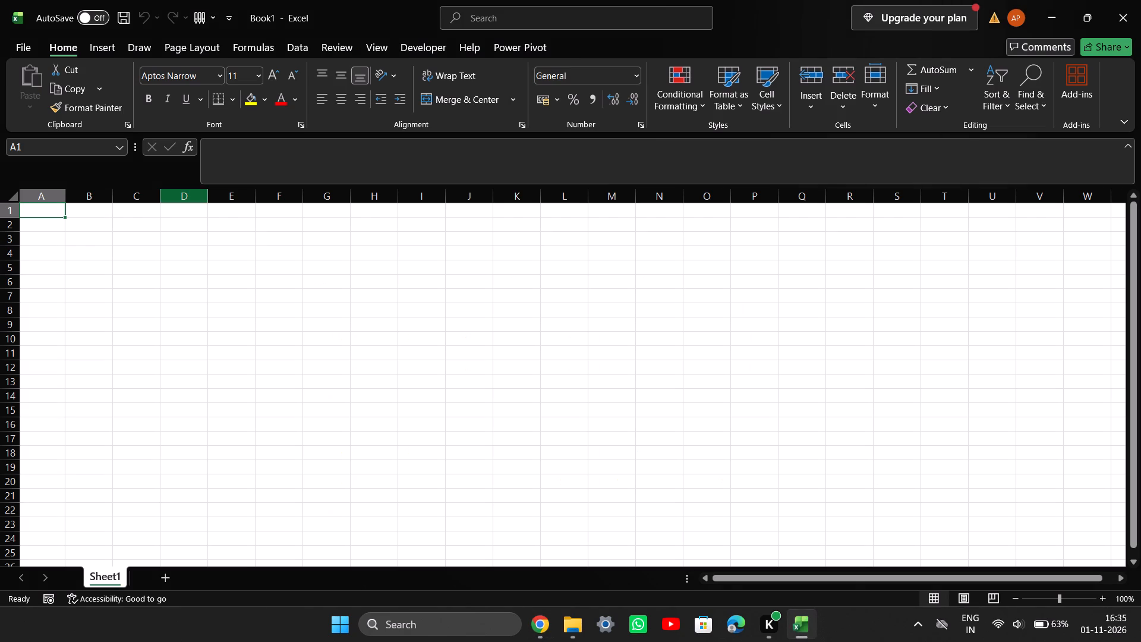
type("Month")
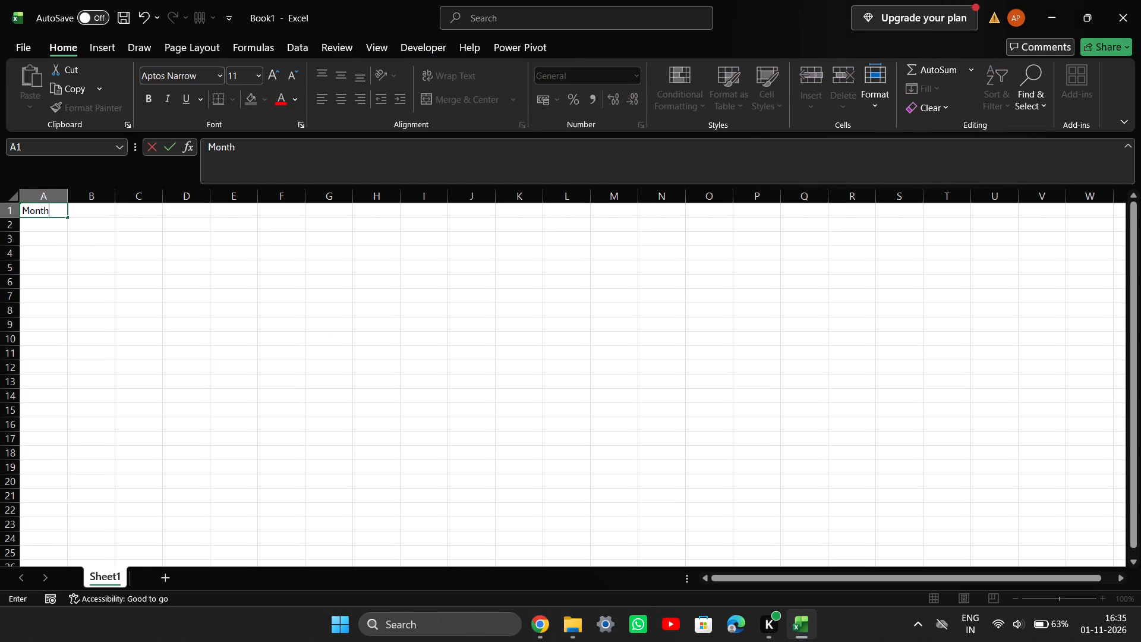
left_click(102, 212)
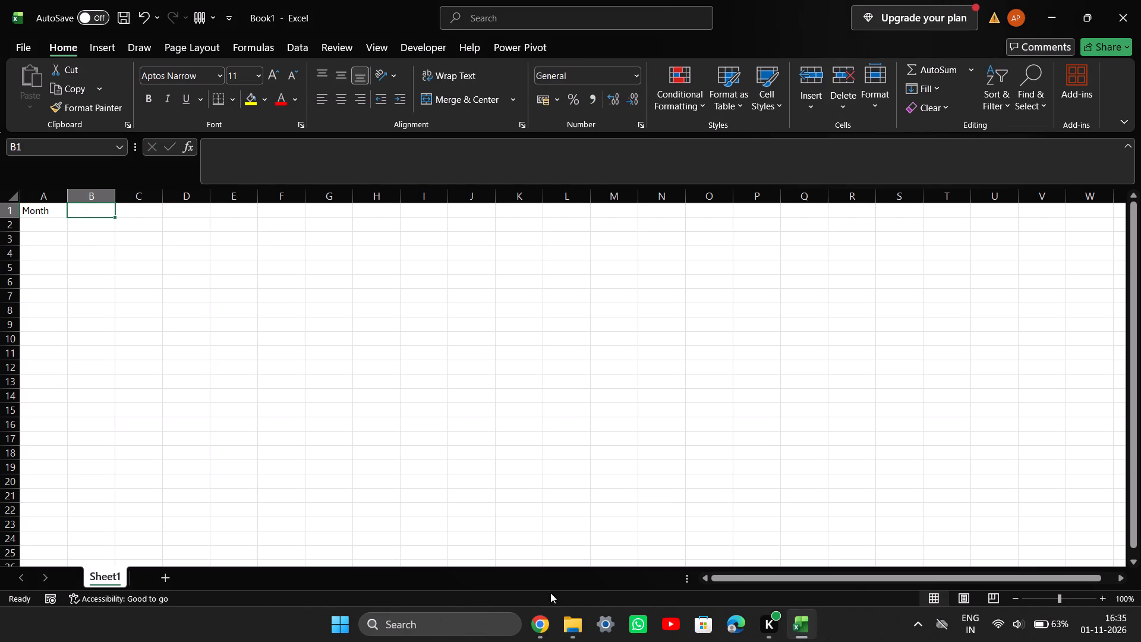
left_click(540, 617)
scroll(531, 369, "up", 3)
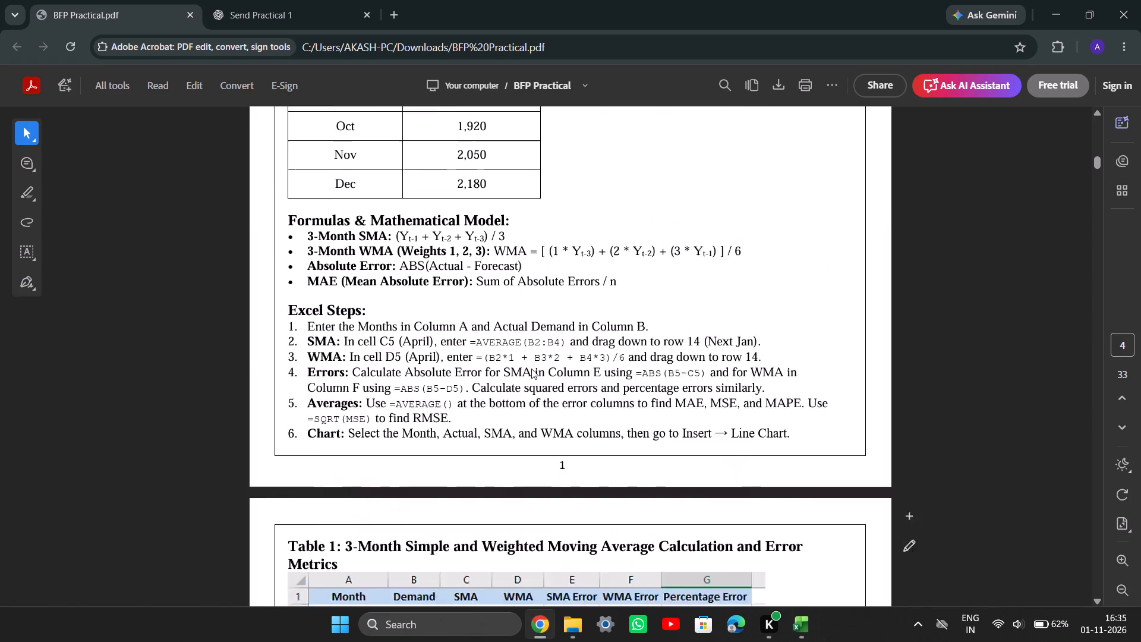
scroll(531, 369, "up", 1)
scroll(531, 369, "down", 2)
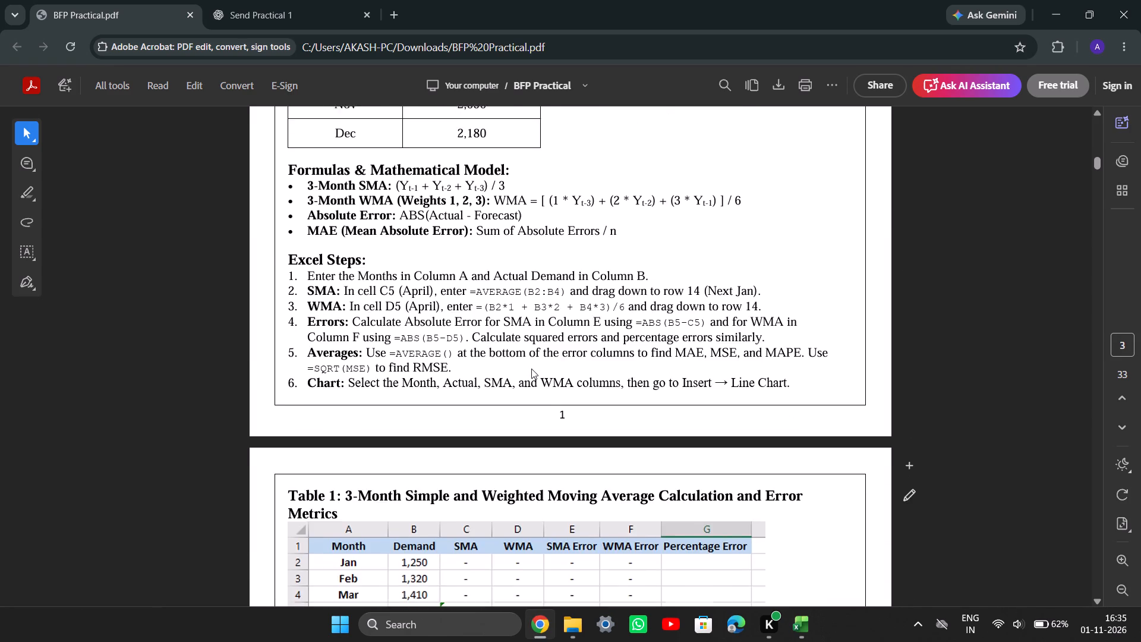
scroll(531, 369, "down", 3)
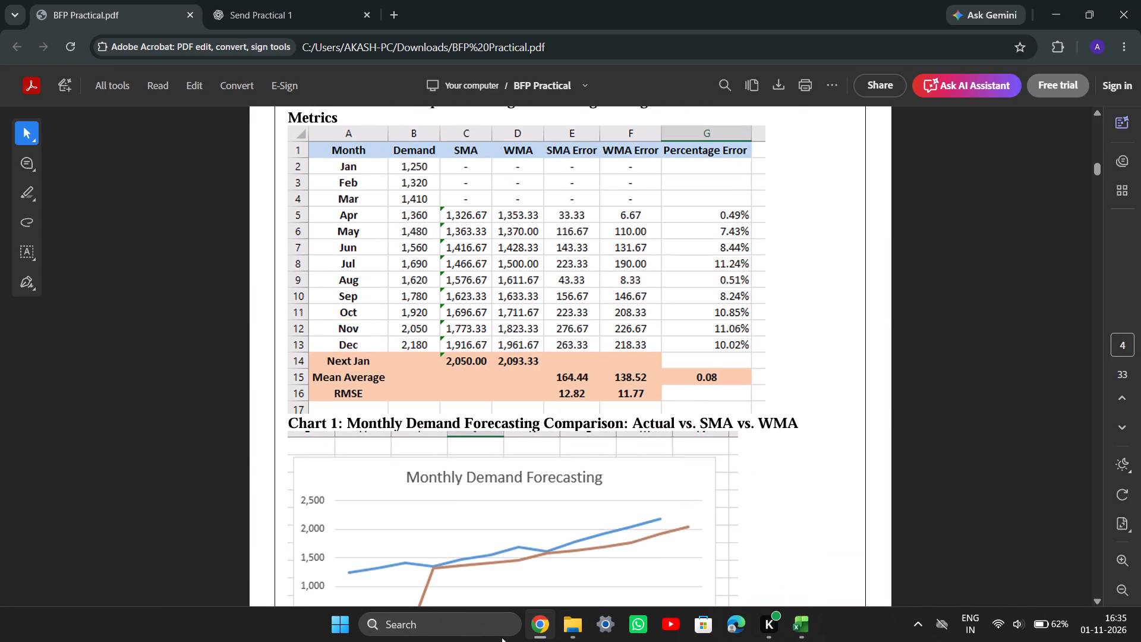
left_click(549, 621)
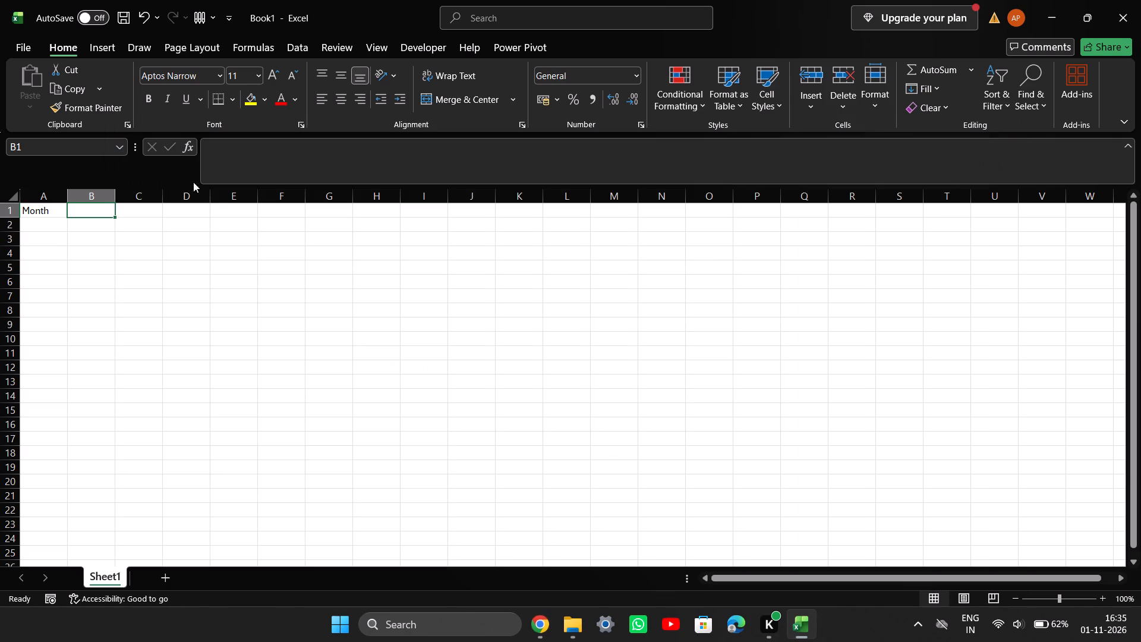
type("Dw")
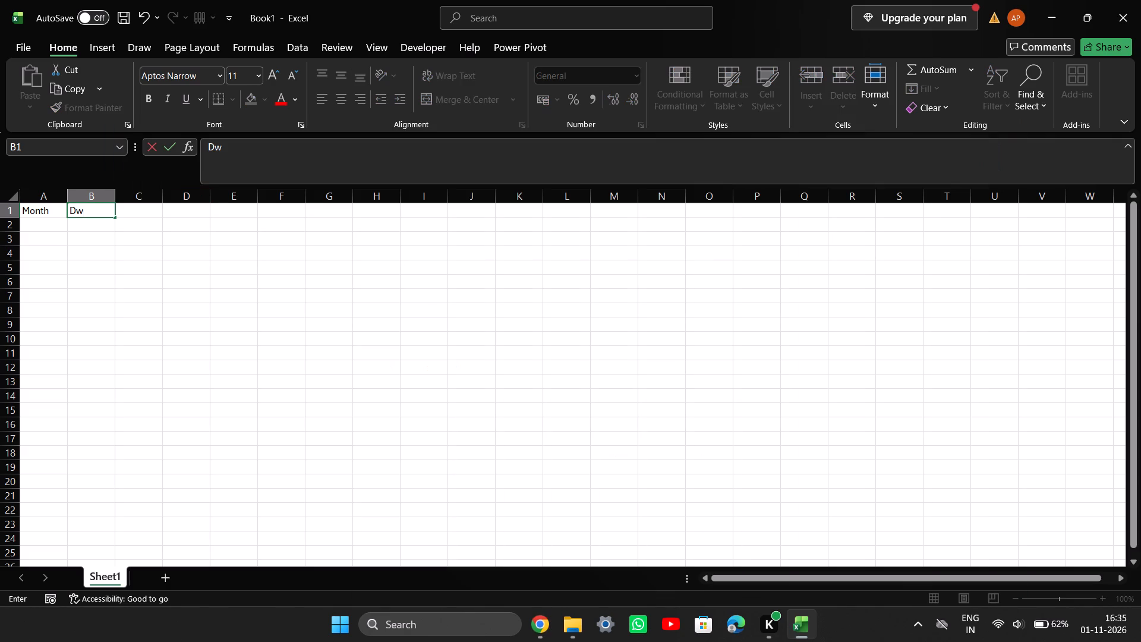
key("BackSpace")
type("ea")
key("m")
key("BackSpace")
key("BackSpace")
type("mand")
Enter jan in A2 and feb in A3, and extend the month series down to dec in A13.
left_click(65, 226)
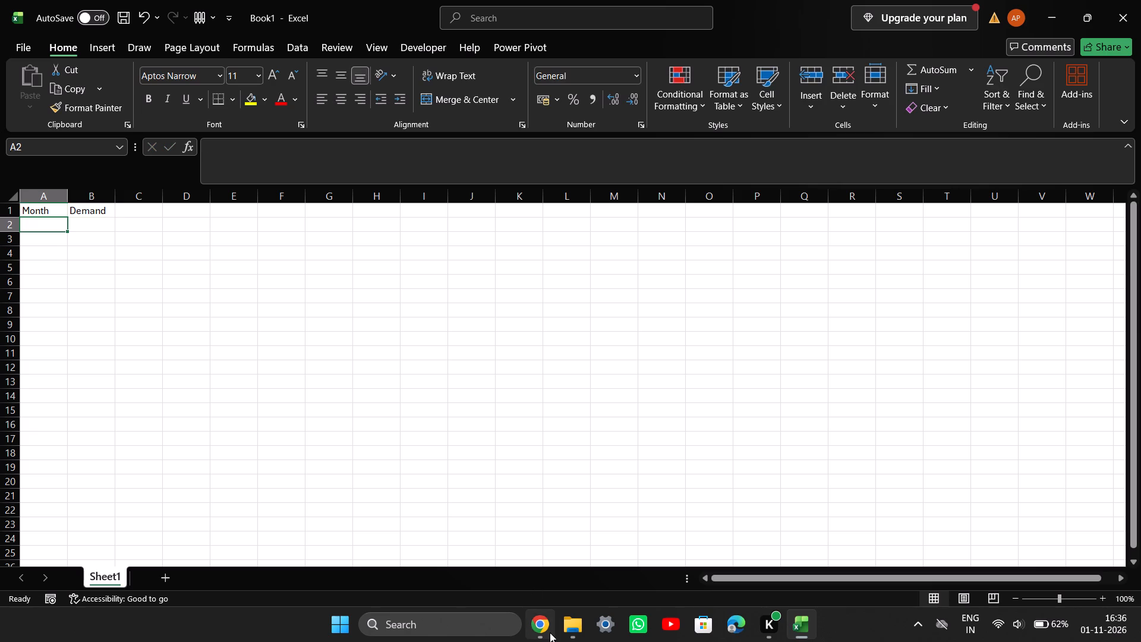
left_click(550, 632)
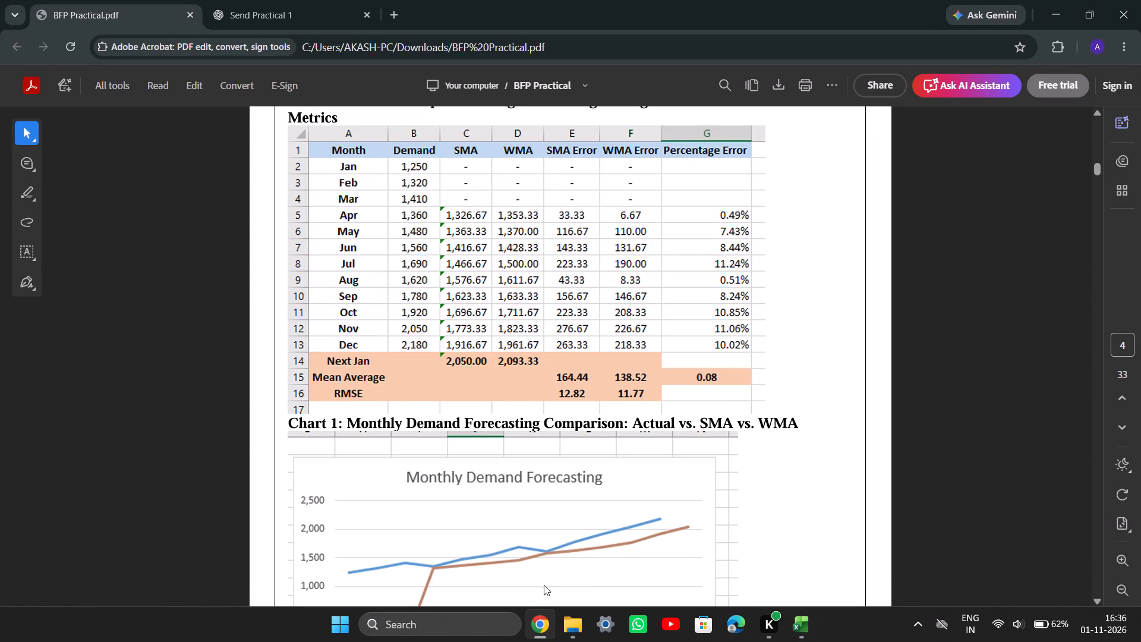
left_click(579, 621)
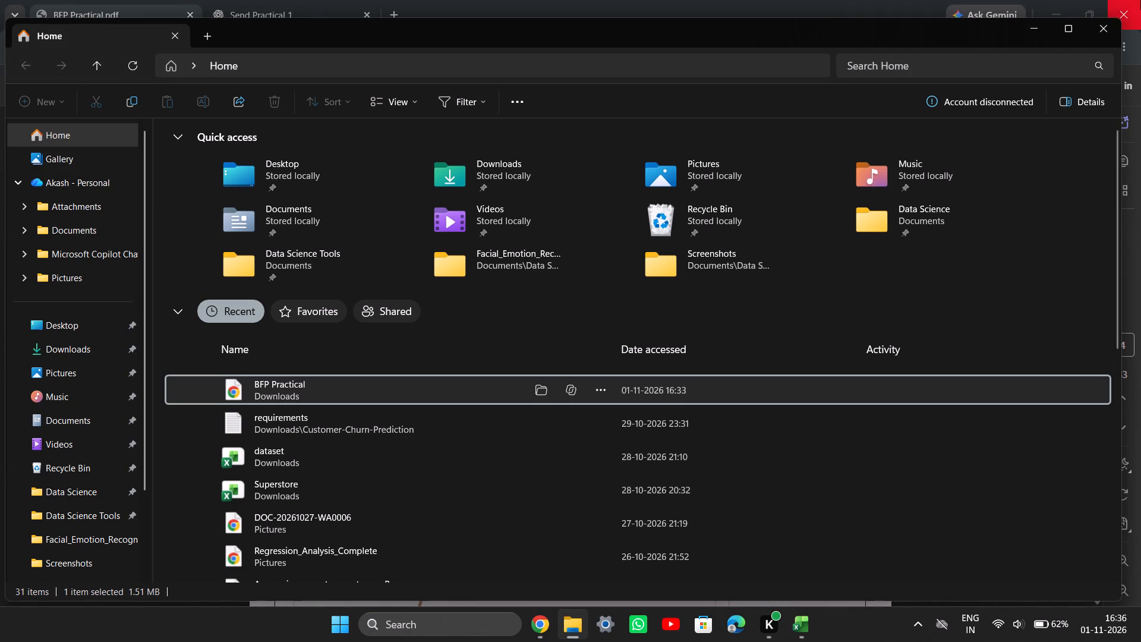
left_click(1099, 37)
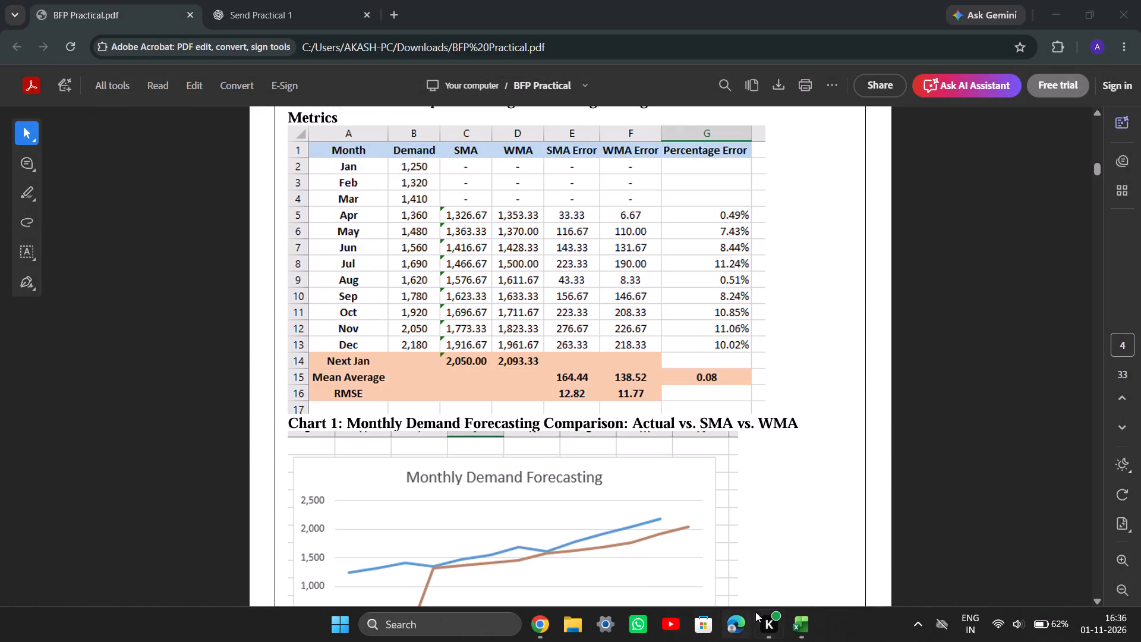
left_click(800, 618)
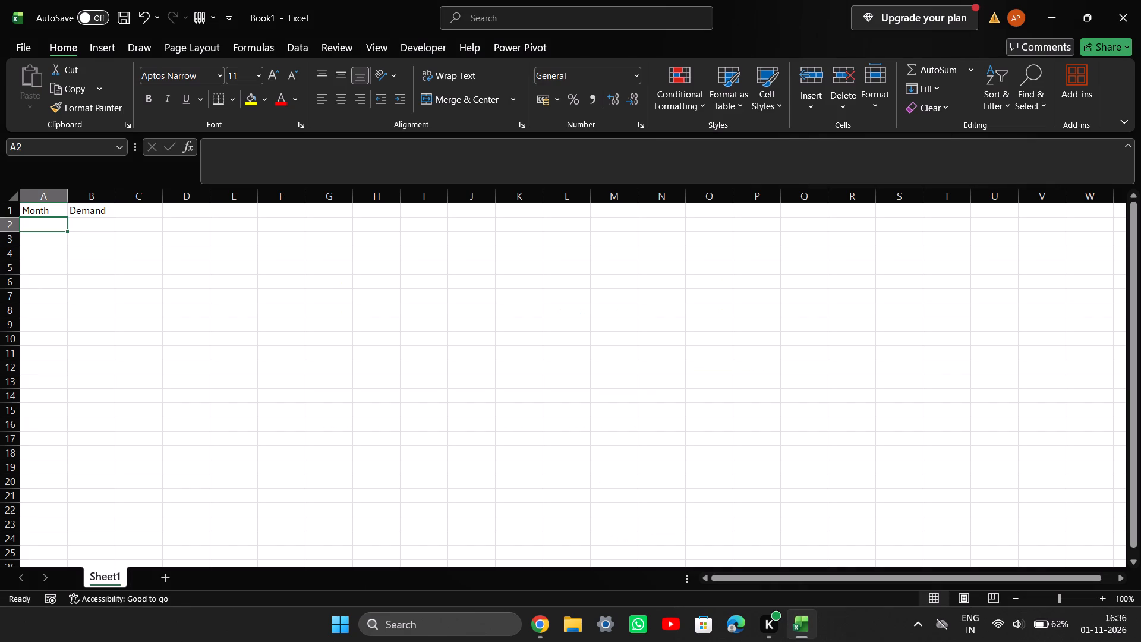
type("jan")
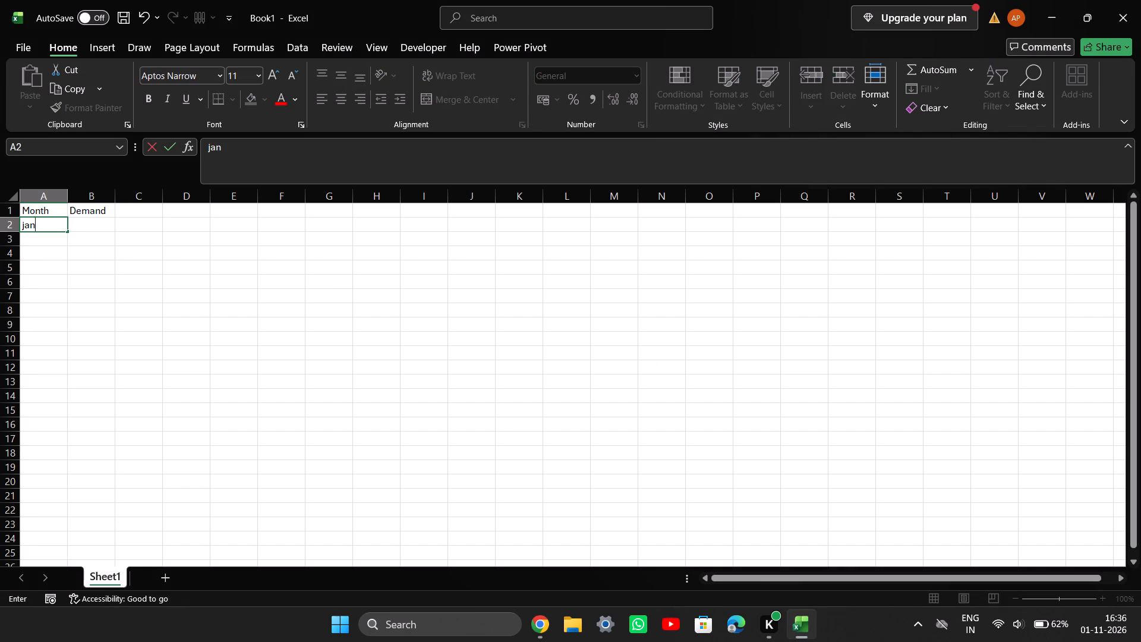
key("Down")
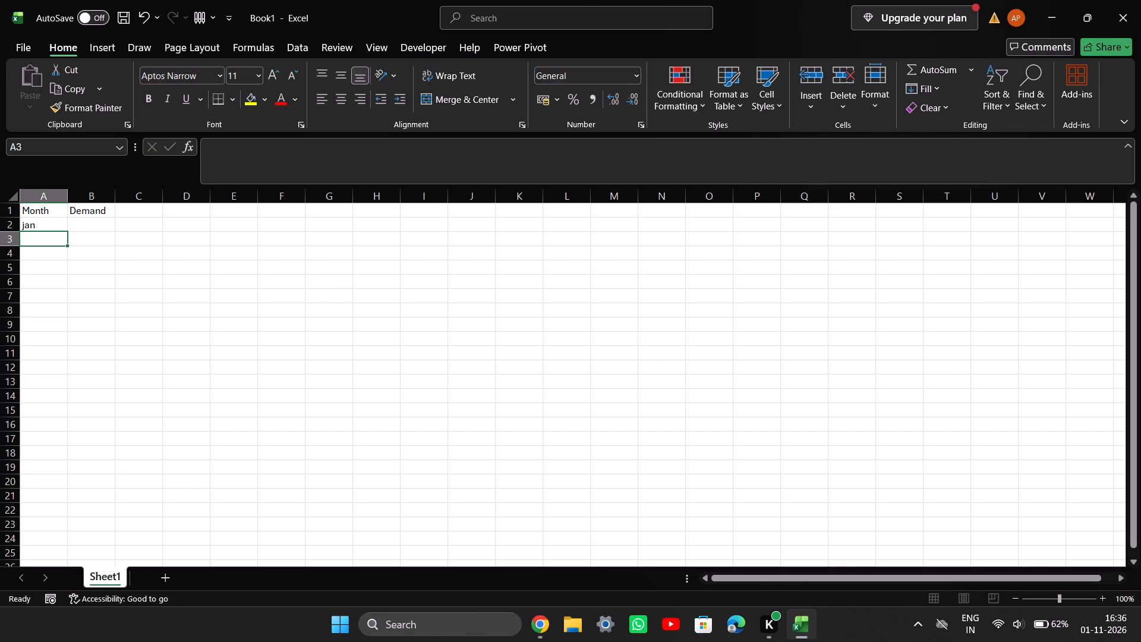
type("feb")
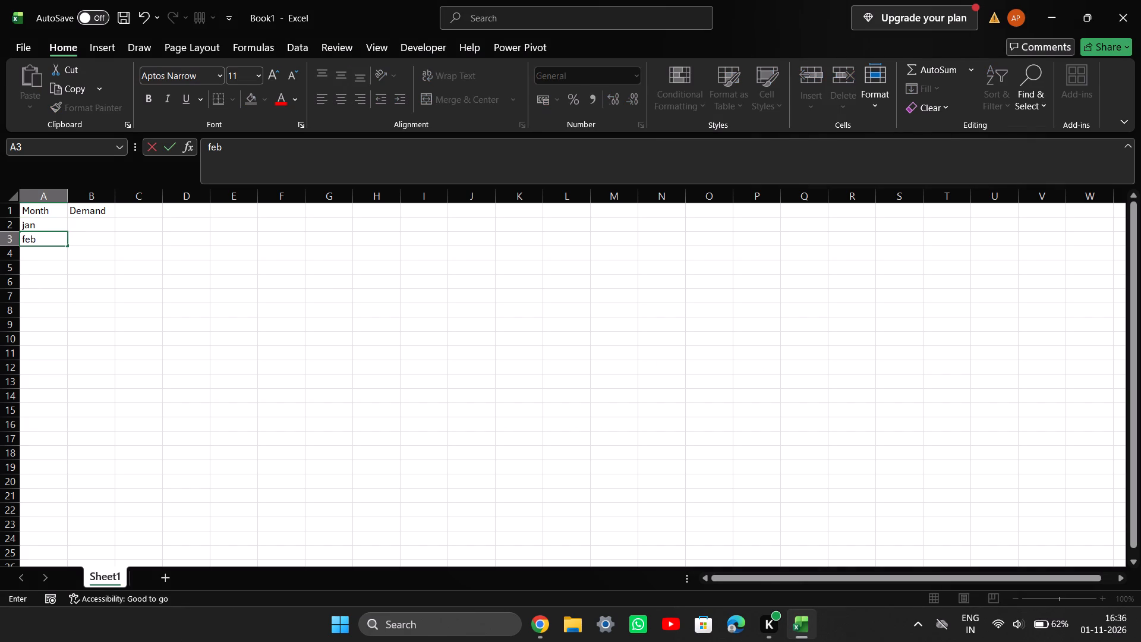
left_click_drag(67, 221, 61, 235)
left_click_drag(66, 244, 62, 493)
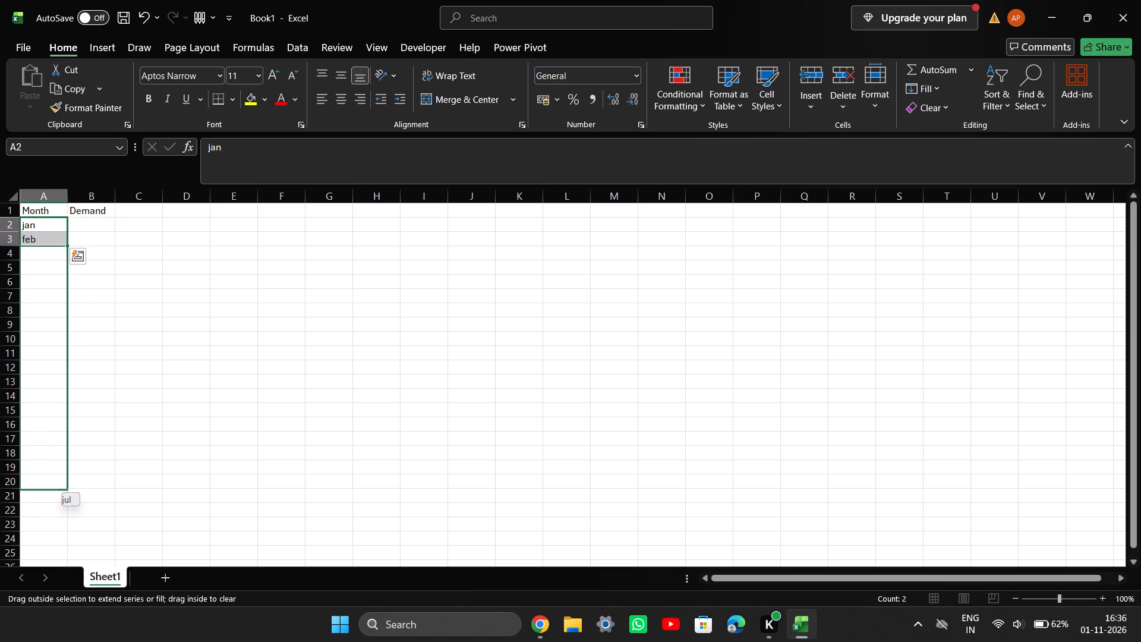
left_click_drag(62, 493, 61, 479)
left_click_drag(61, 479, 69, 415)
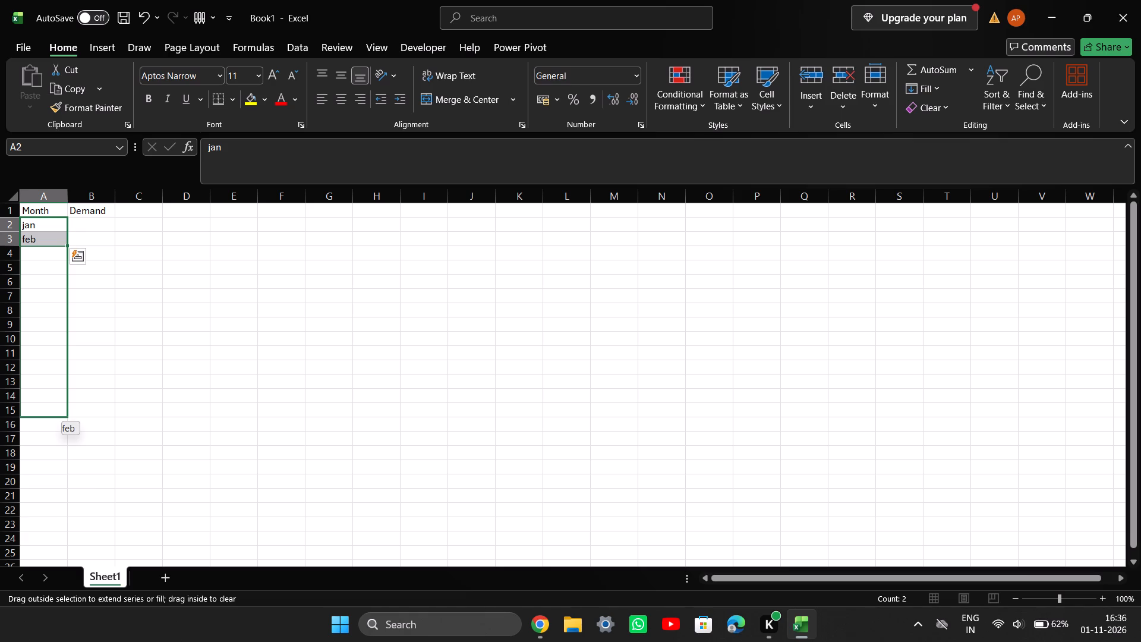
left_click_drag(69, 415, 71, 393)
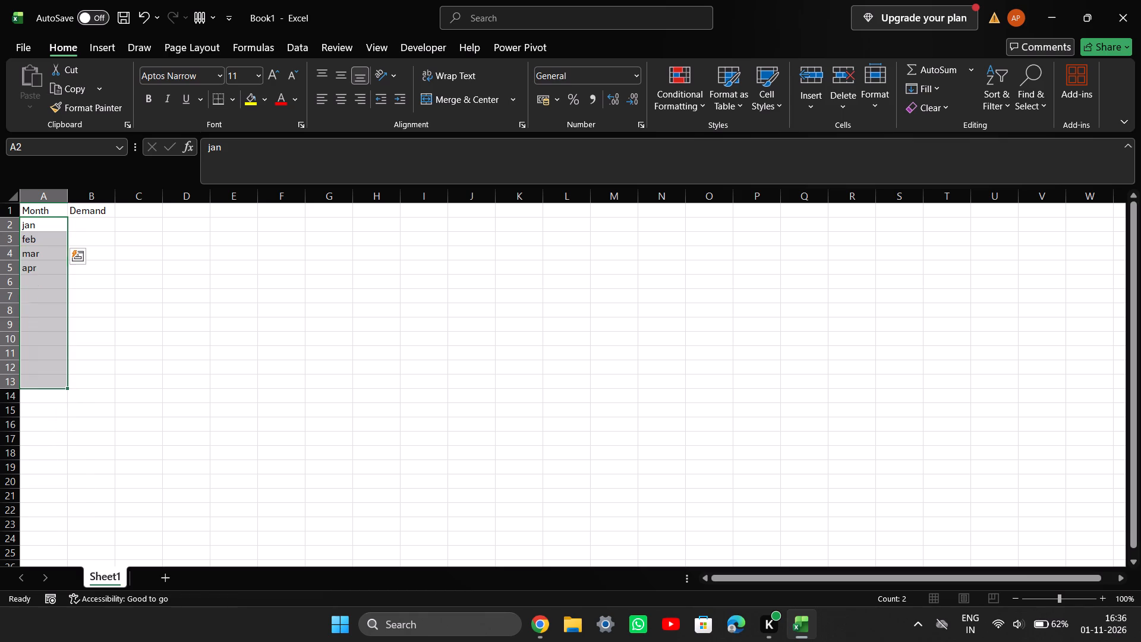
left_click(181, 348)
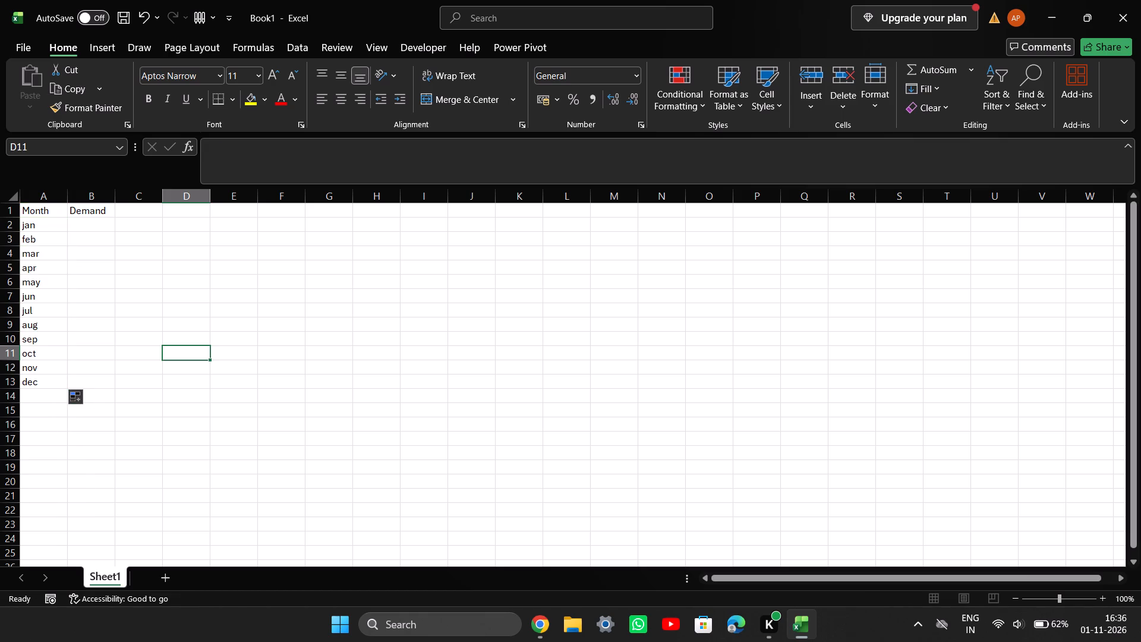
left_click(105, 226)
left_click(544, 617)
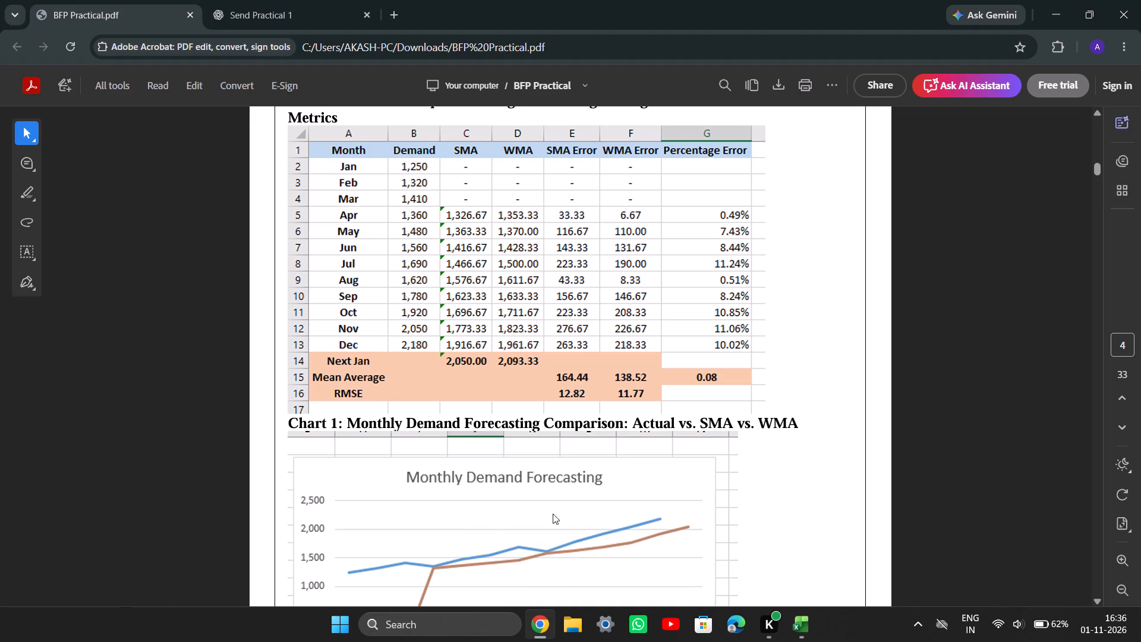
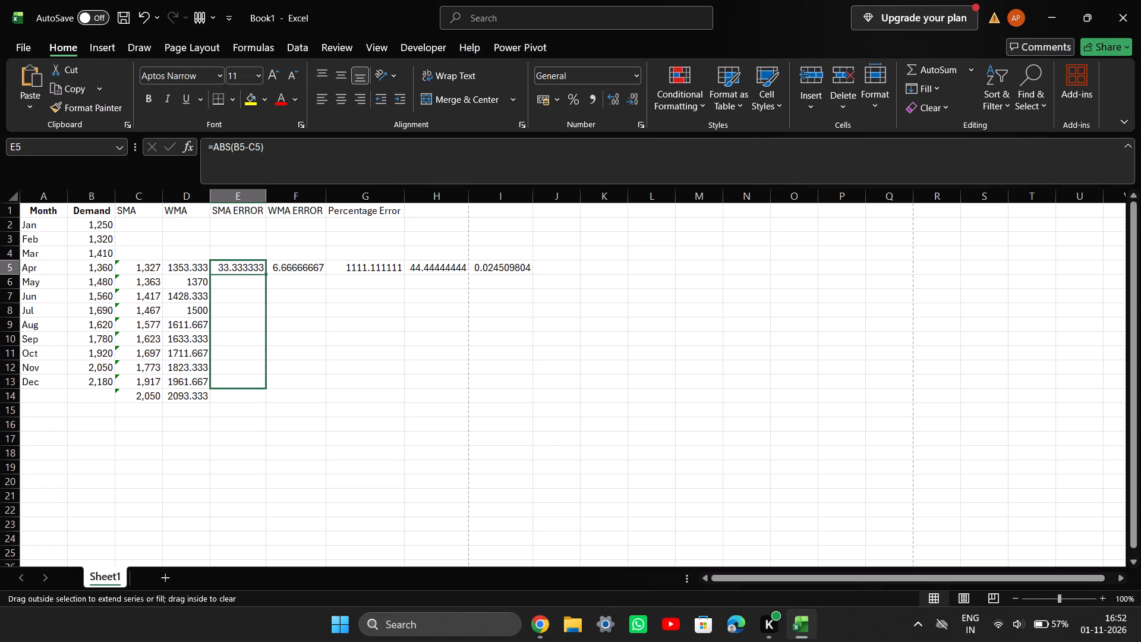
left_click_drag(235, 392, 234, 391)
left_click_drag(308, 270, 324, 272)
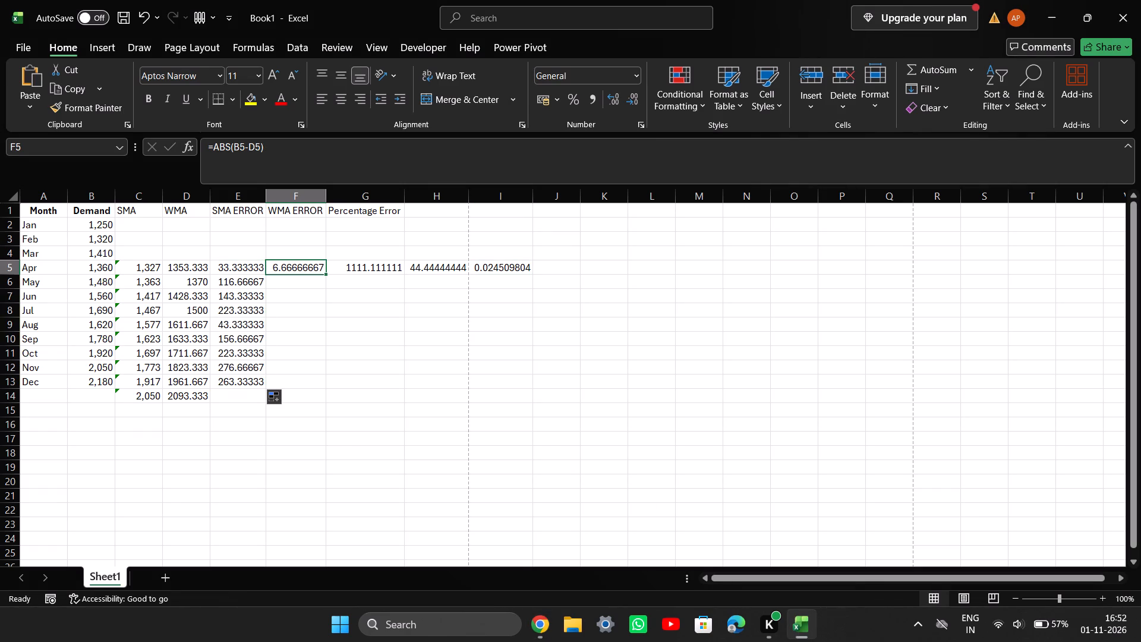
left_click_drag(324, 272, 326, 275)
left_click(326, 275)
left_click(320, 269)
left_click_drag(323, 272, 305, 386)
Fill the SMA squared error formula from G5 down to G13.
left_click(395, 264)
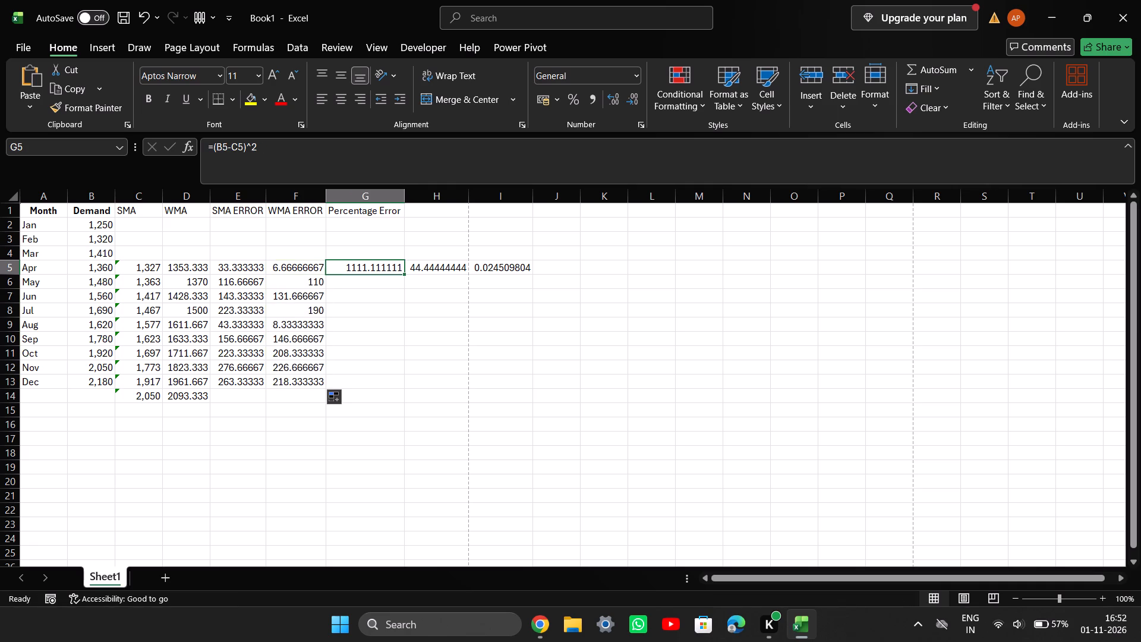
left_click_drag(404, 276, 368, 379)
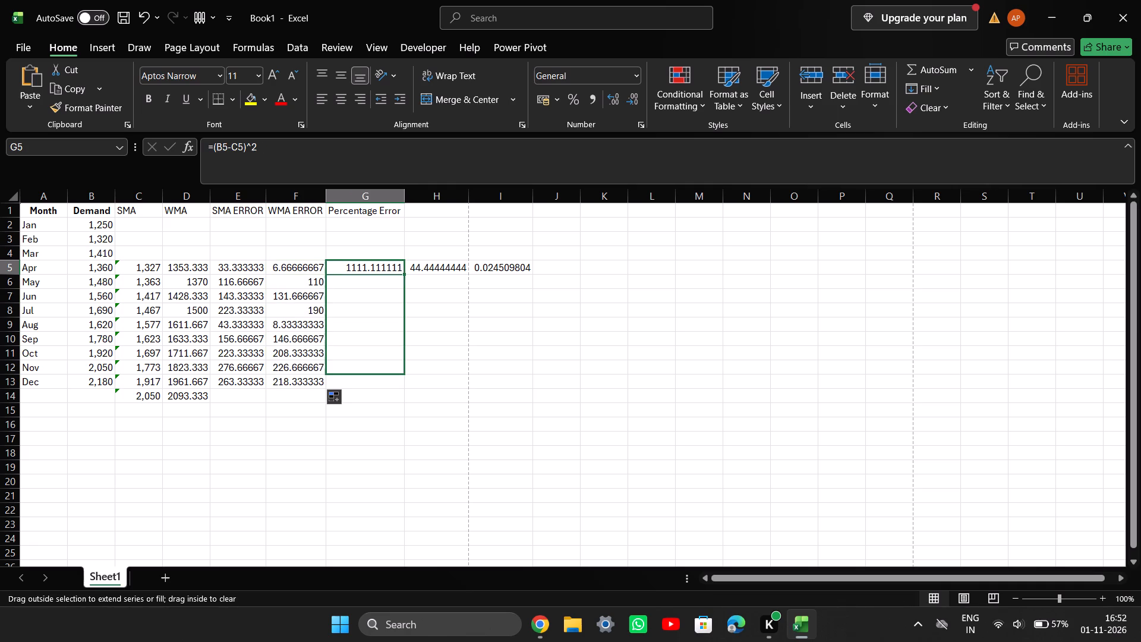
left_click_drag(368, 379, 368, 383)
Compare the worksheet's error columns with Table 1 in BFP Practical.pdf in Chrome.
left_click(455, 266)
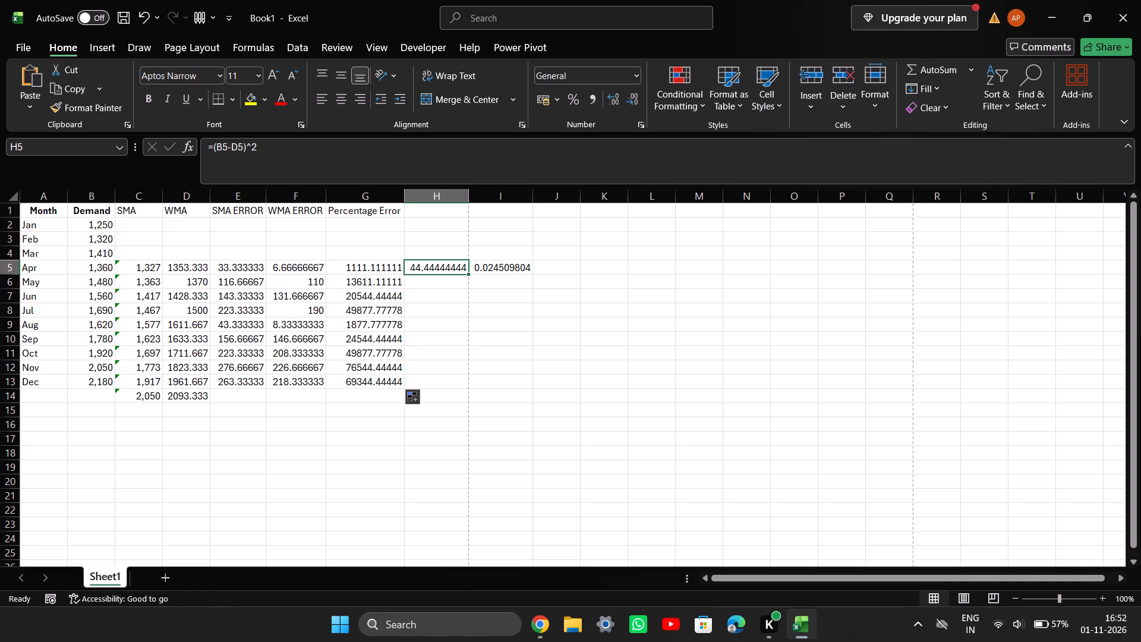
left_click(541, 627)
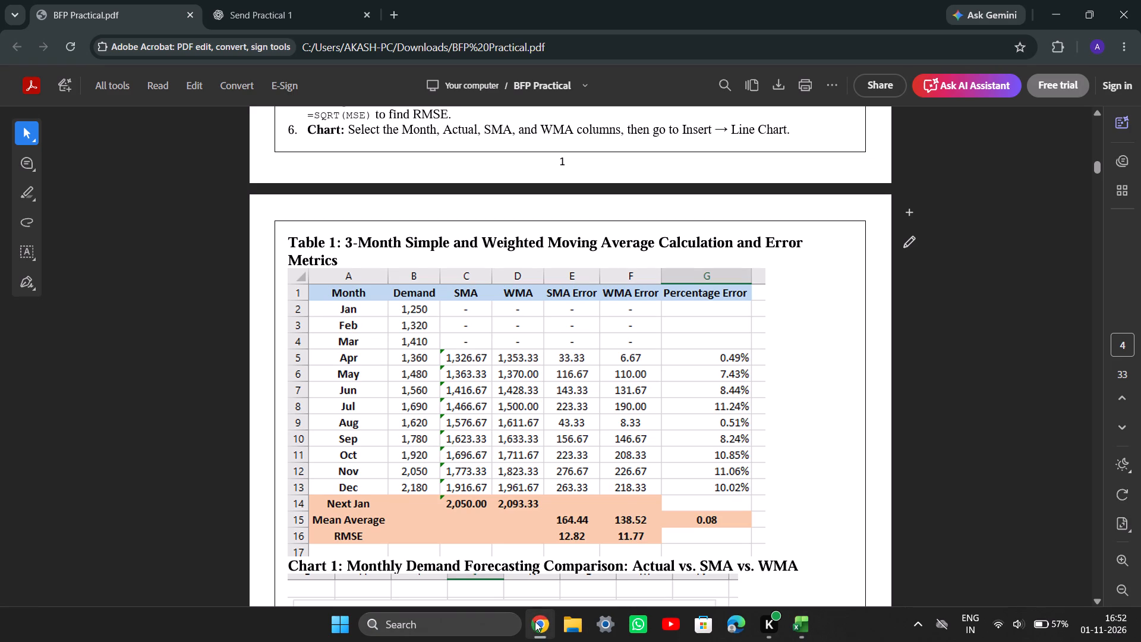
left_click(535, 621)
left_click(535, 621)
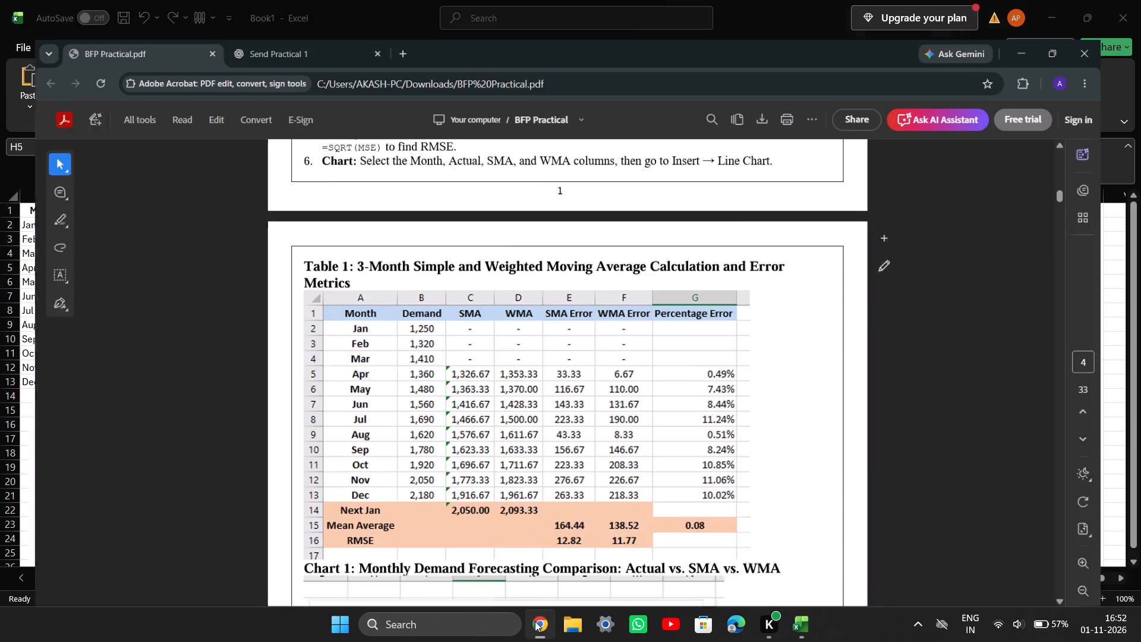
left_click(535, 621)
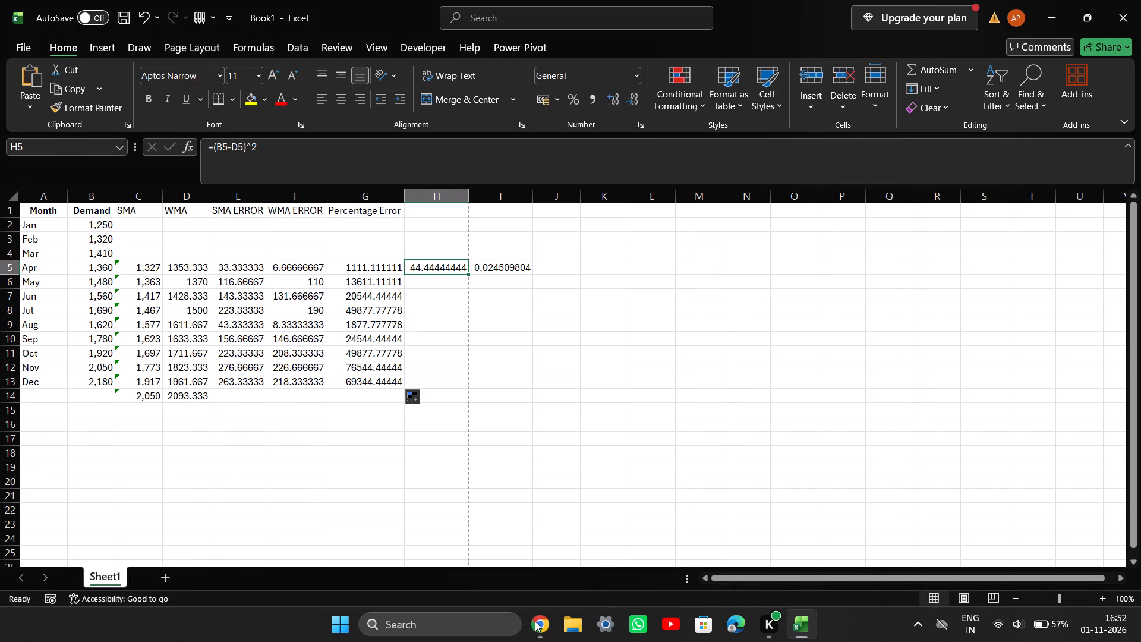
left_click(535, 621)
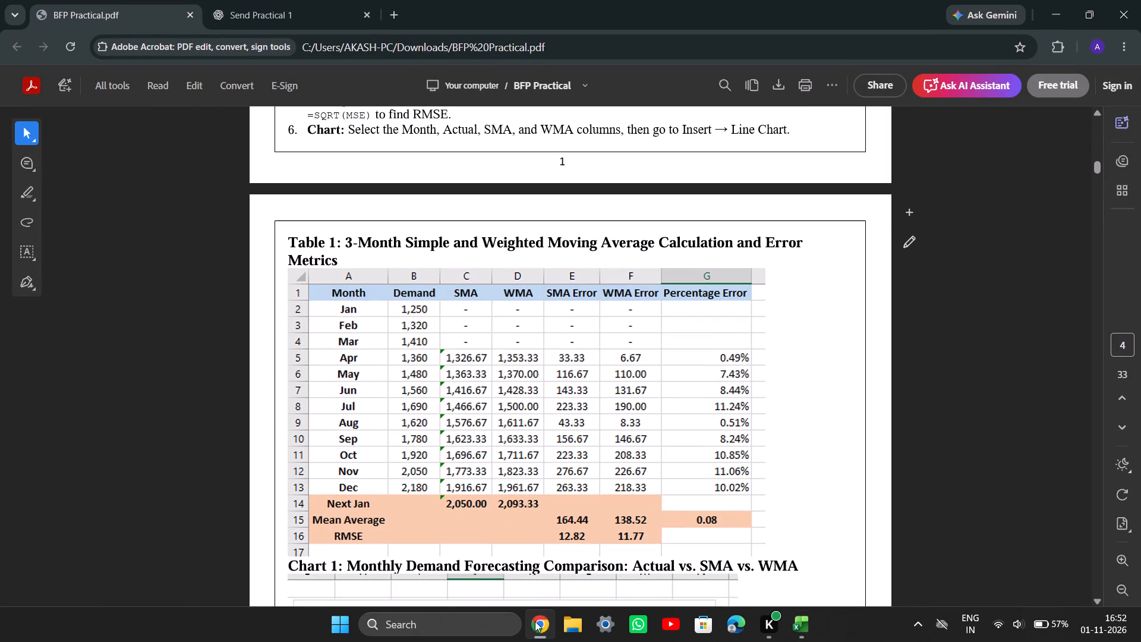
left_click(535, 621)
Format the values in G5:G13 as percentages.
left_click_drag(371, 271, 377, 376)
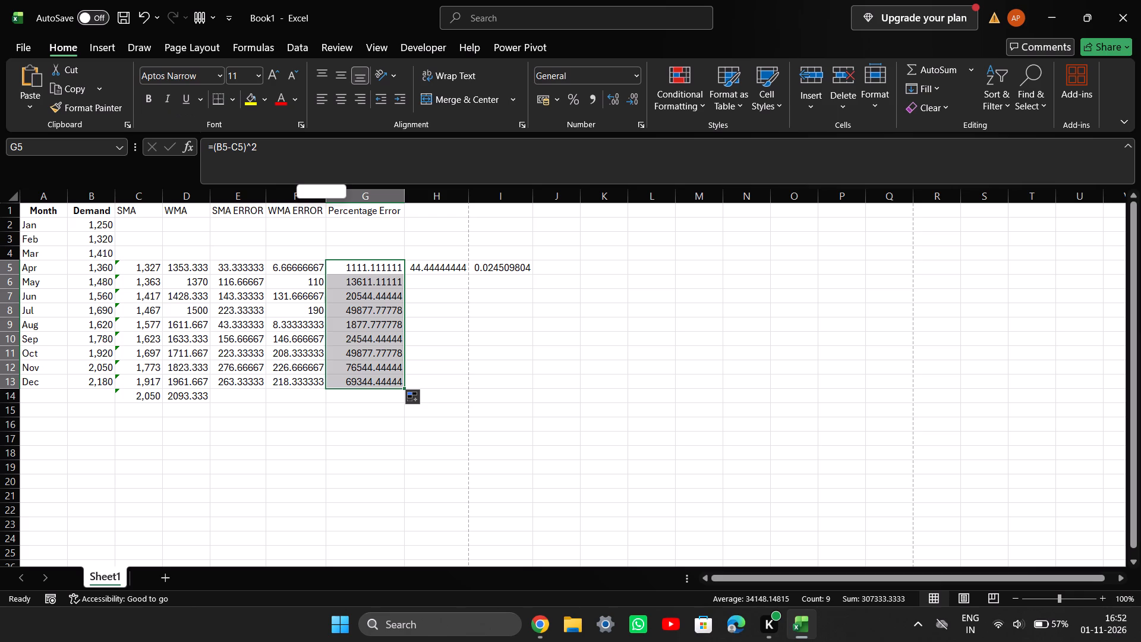
left_click(566, 104)
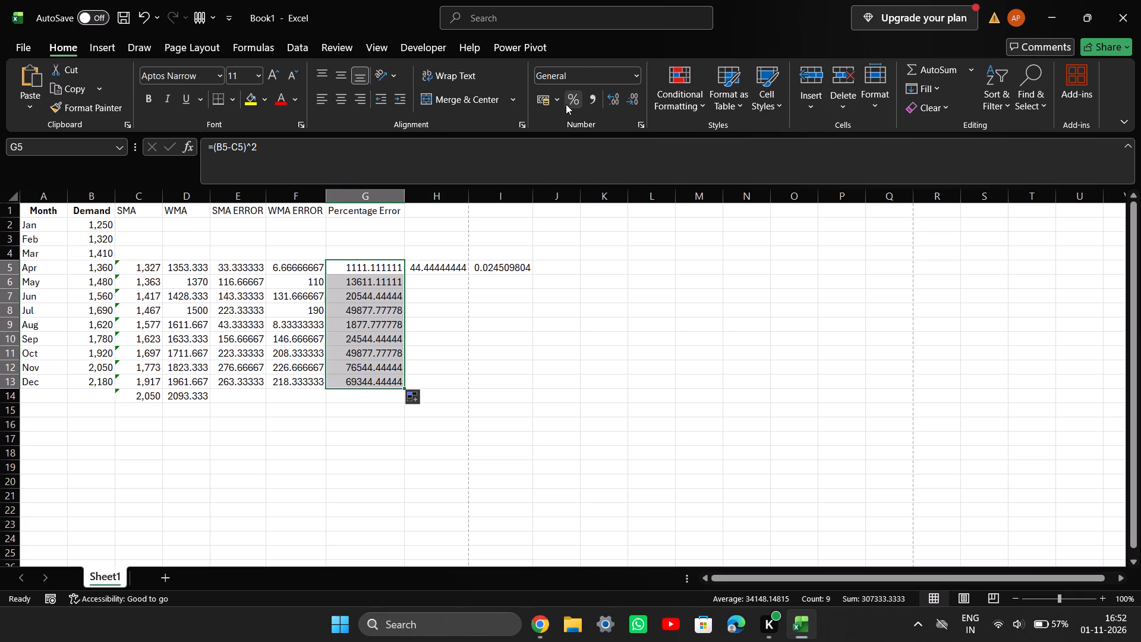
left_click(566, 104)
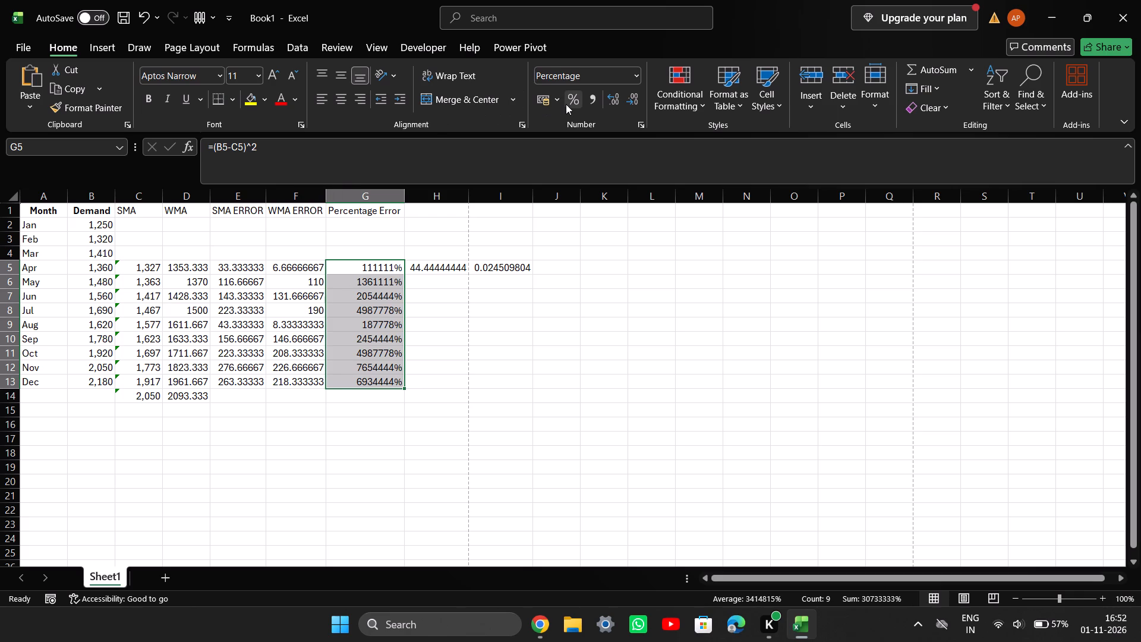
left_click(566, 104)
left_click(579, 104)
Clear the SMA squared error formula from G5.
left_click(438, 269)
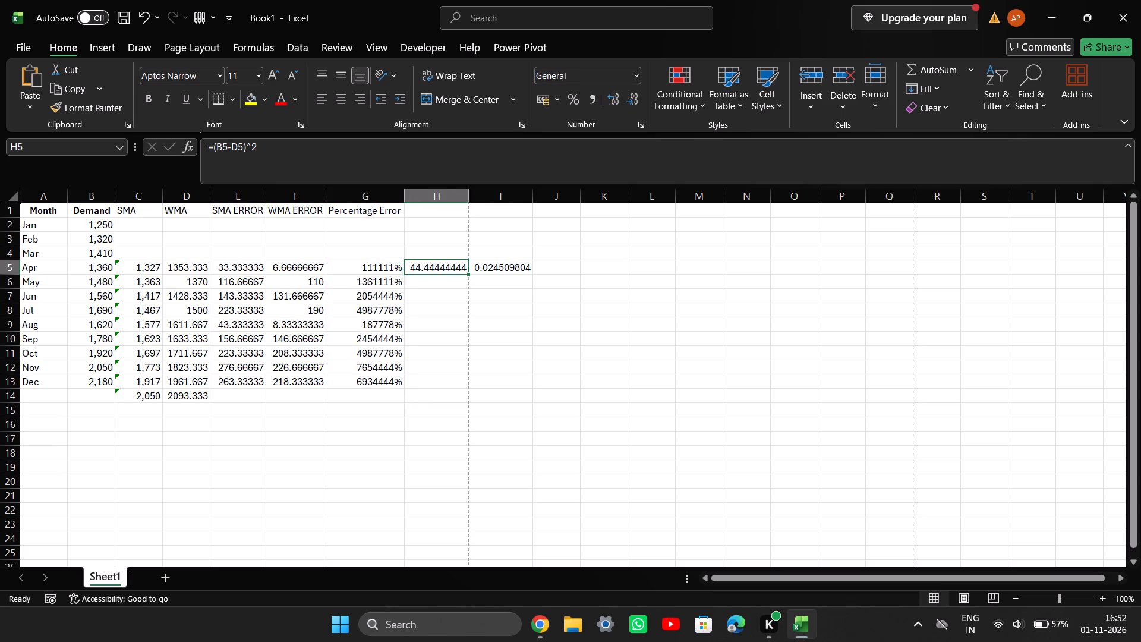
key("ctrl+z")
key("ctrl+z")
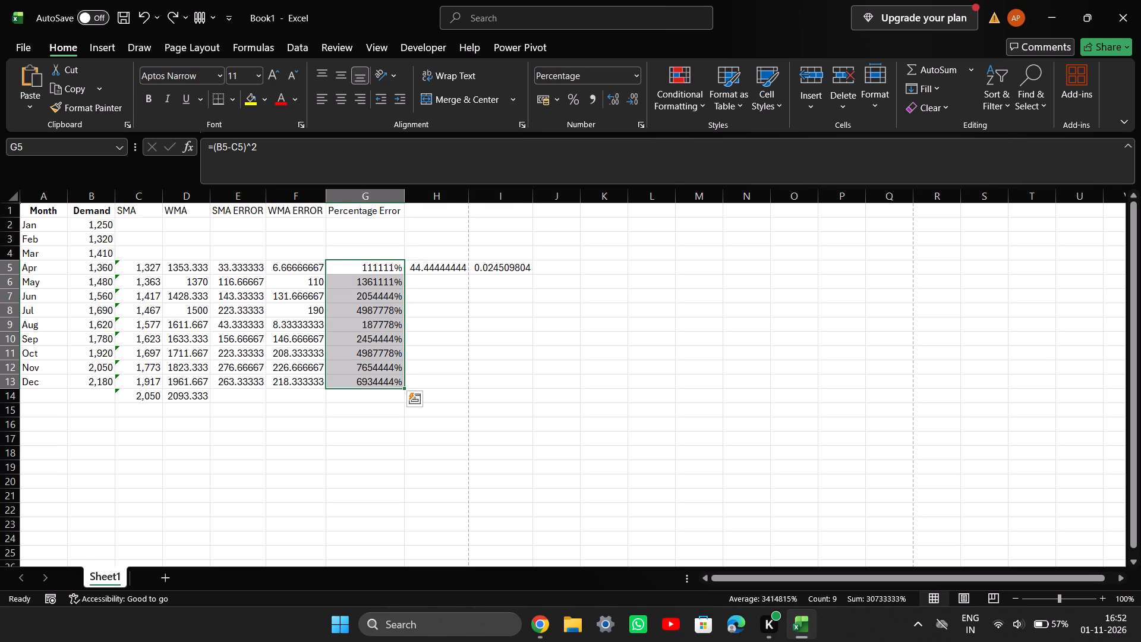
key("BackSpace")
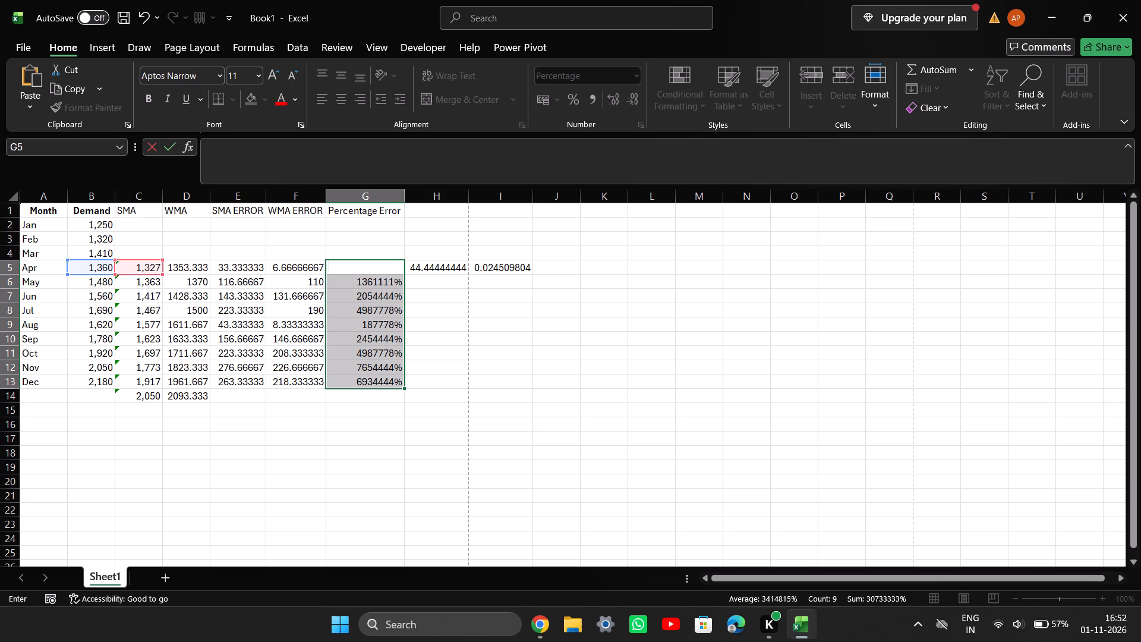
key("ctrl+a")
key("ctrl+z")
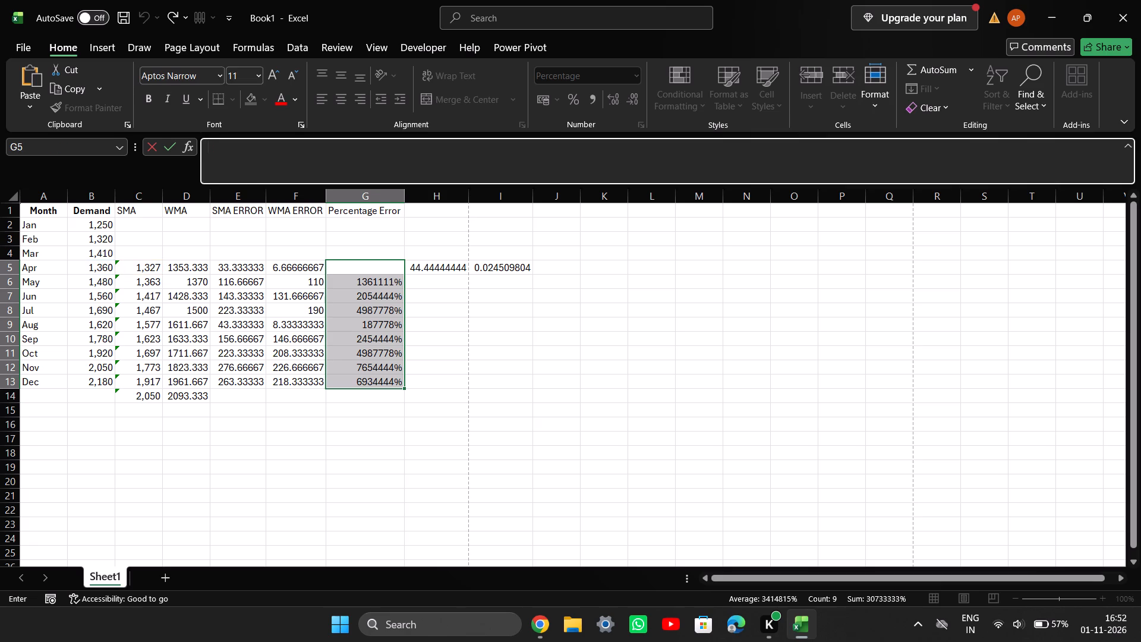
key("ctrl+z")
key("ctrl+z")
key("ctrl+z")
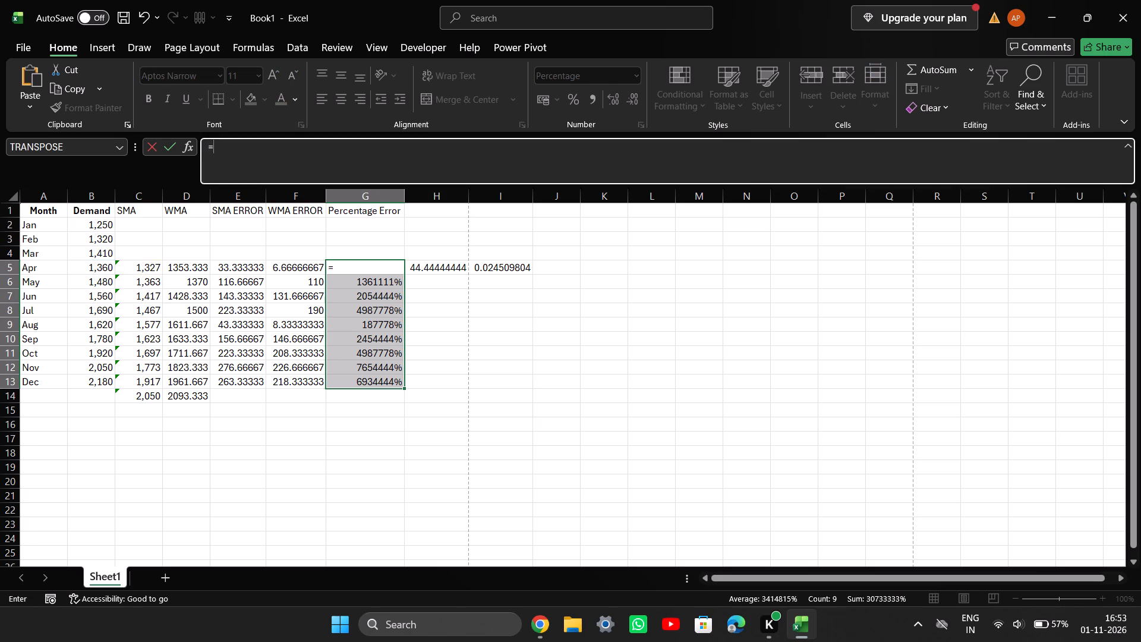
key("ctrl+z")
left_click(386, 270, "ctrl")
left_click(445, 308)
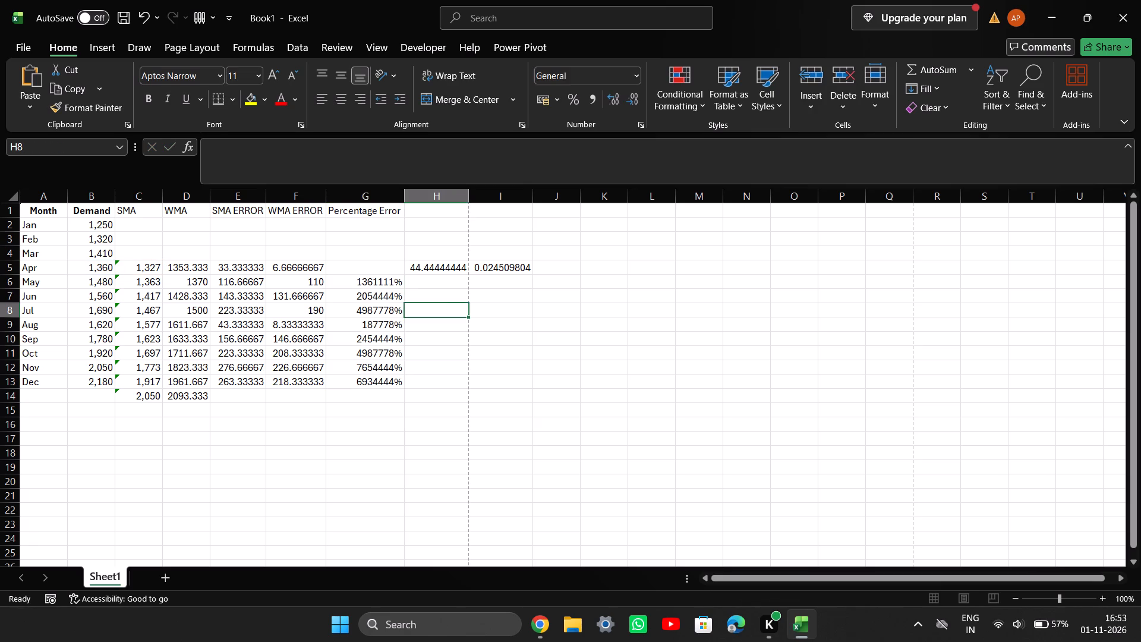
Delete the remaining squared error values in G6:G13 under Percentage Error.
left_click_drag(375, 284, 368, 394)
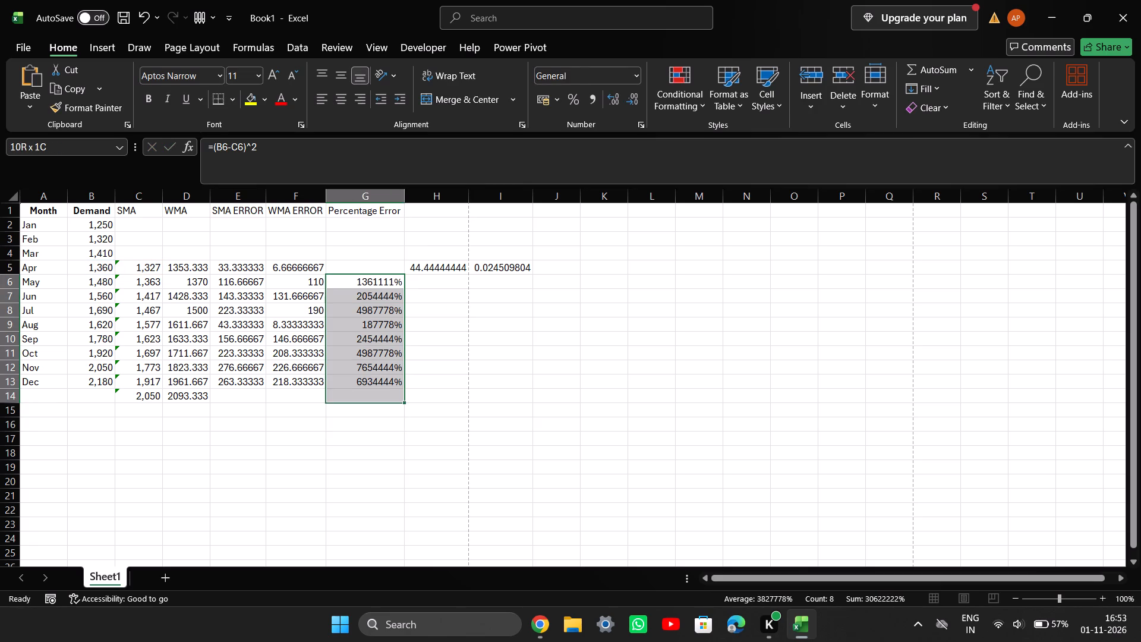
left_click_drag(368, 394, 370, 384)
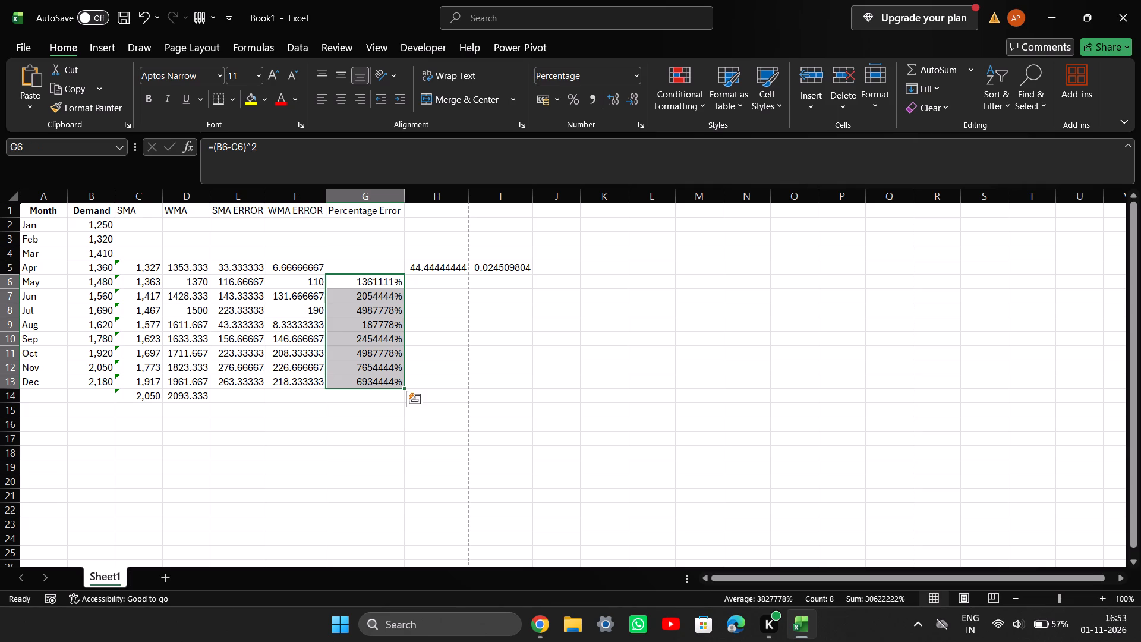
key("Print")
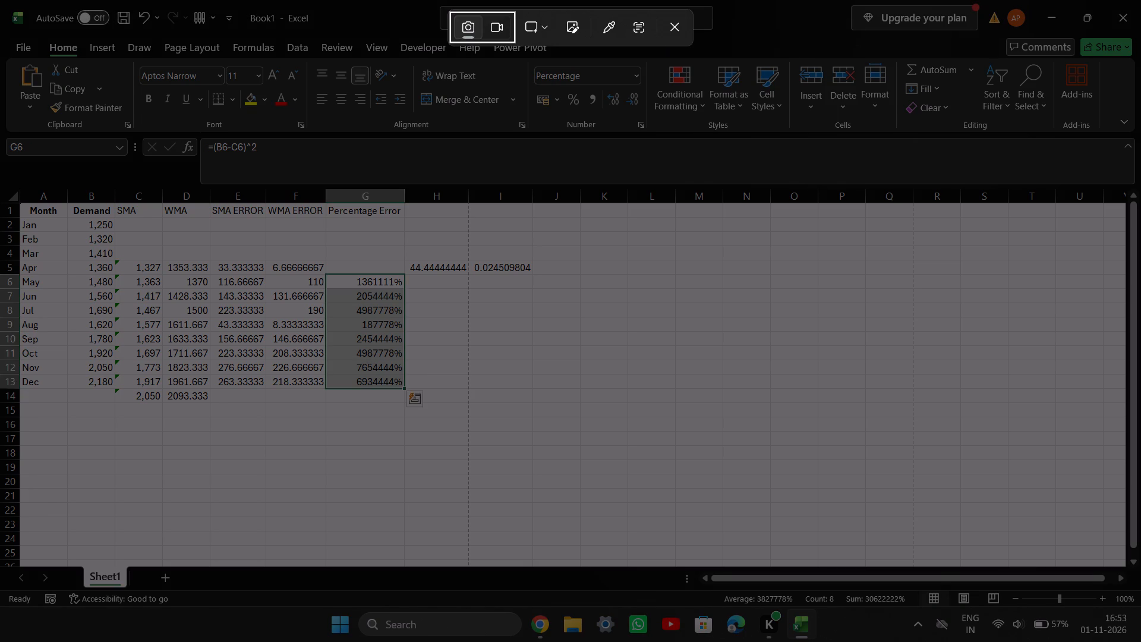
left_click(680, 32)
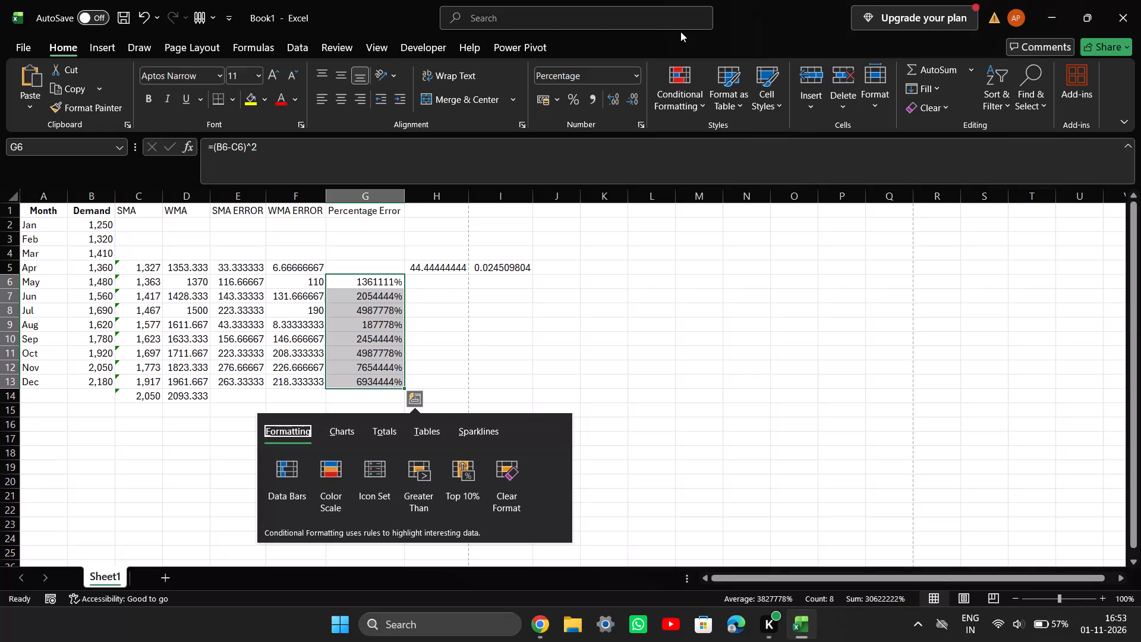
key("Delete")
left_click(351, 275)
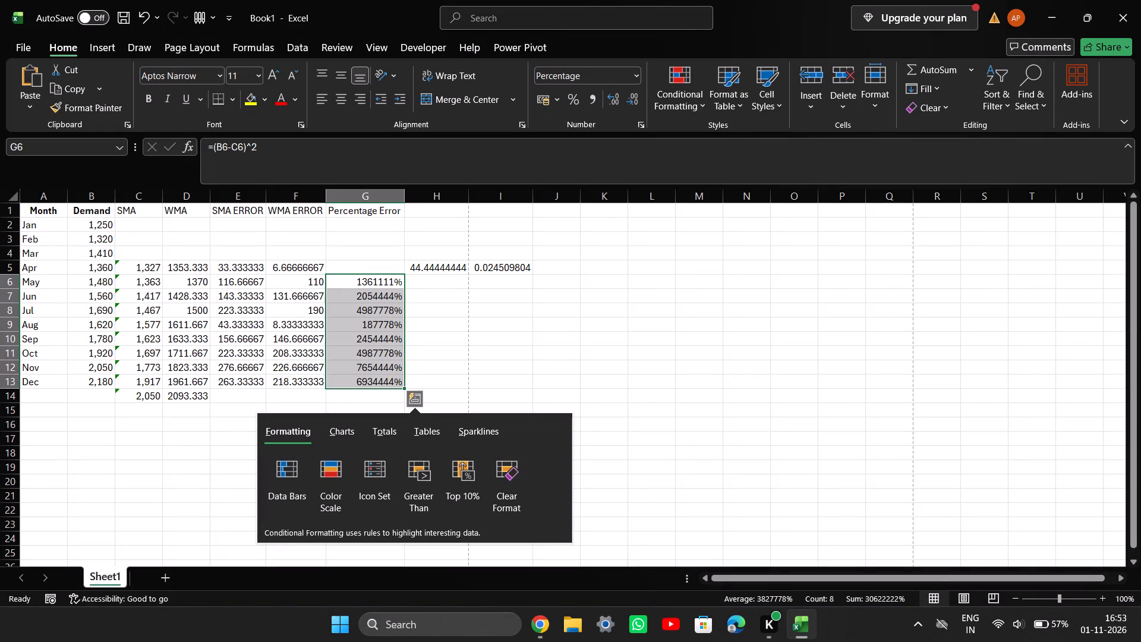
left_click(352, 283)
left_click_drag(352, 283, 367, 320)
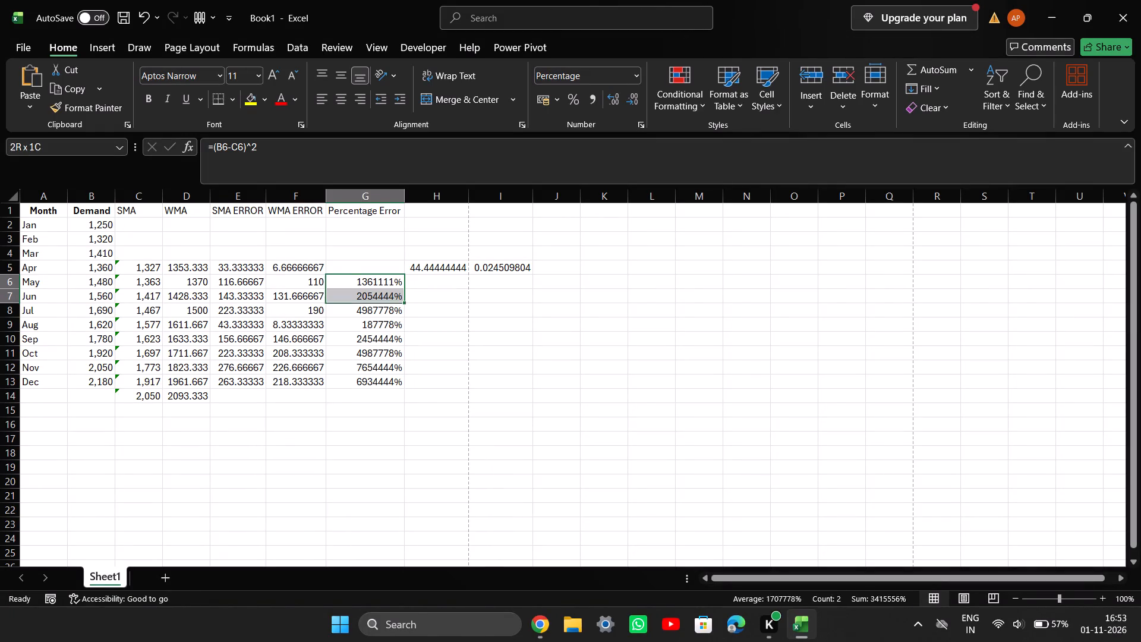
left_click_drag(367, 320, 384, 381)
key("Delete")
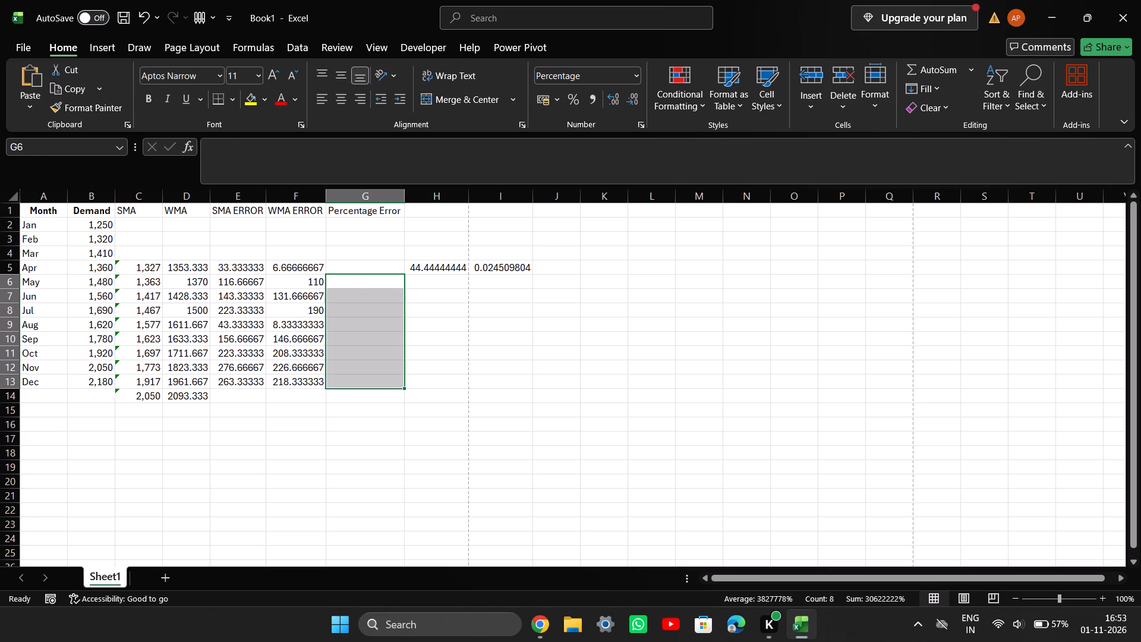
Delete the contents of H5:I5 beside the Percentage Error column.
left_click_drag(416, 264, 495, 270)
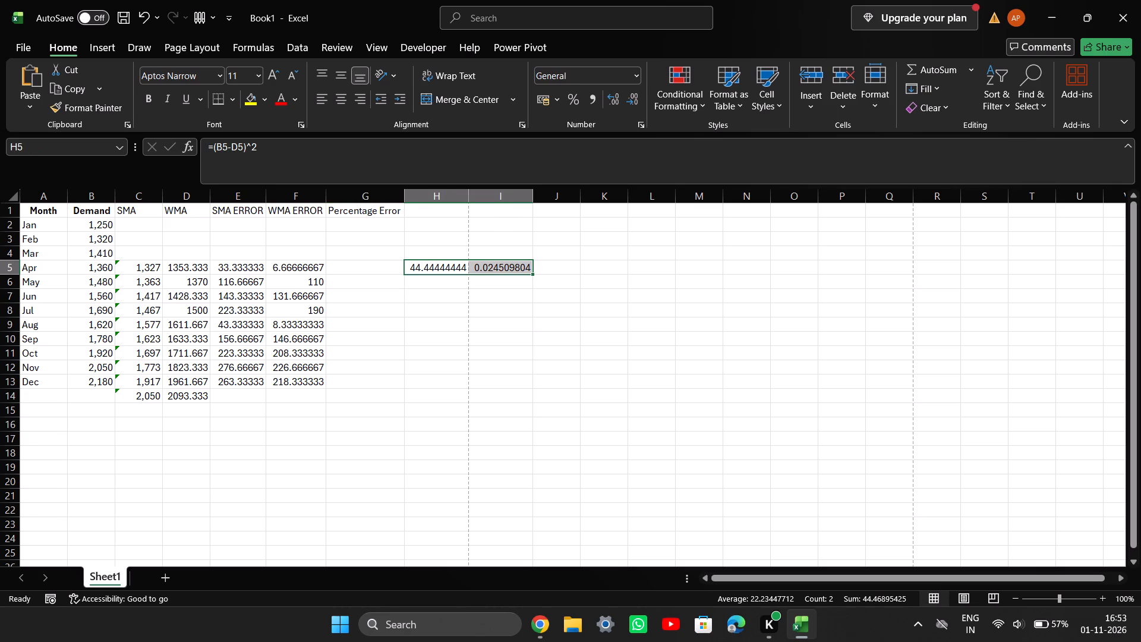
key("Delete")
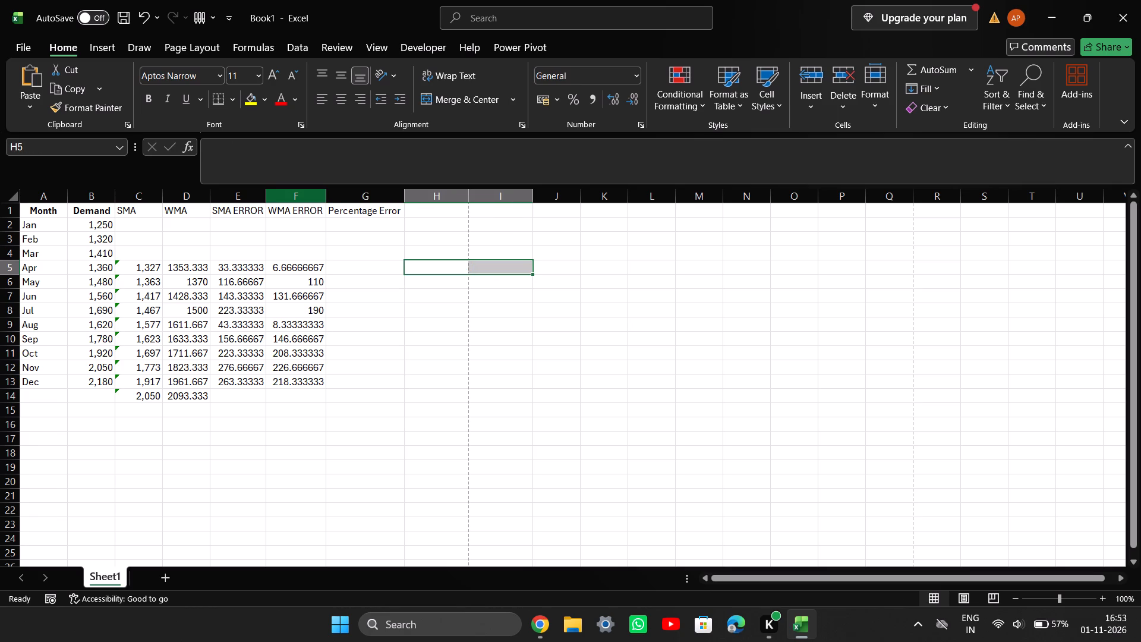
left_click(544, 618)
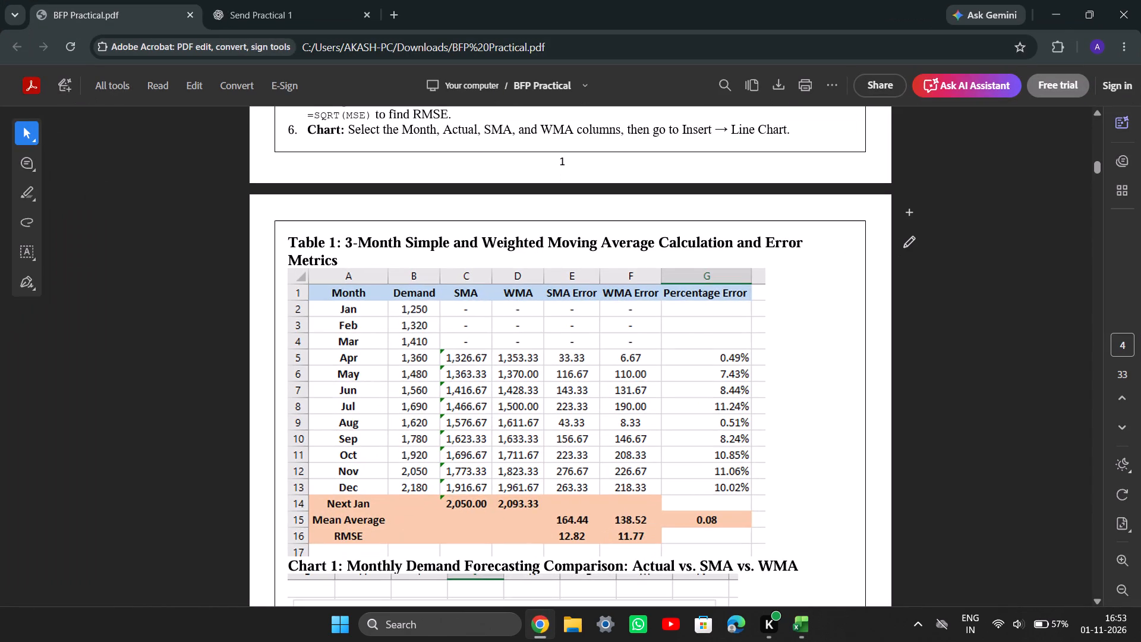
scroll(649, 474, "down", 1)
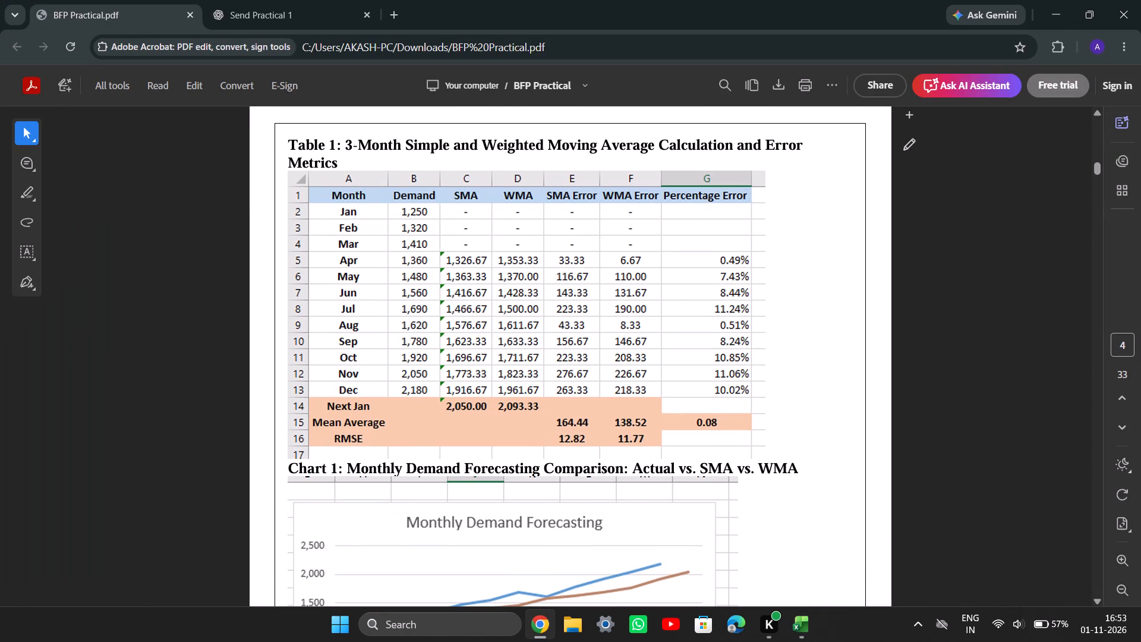
scroll(418, 490, "down", 2)
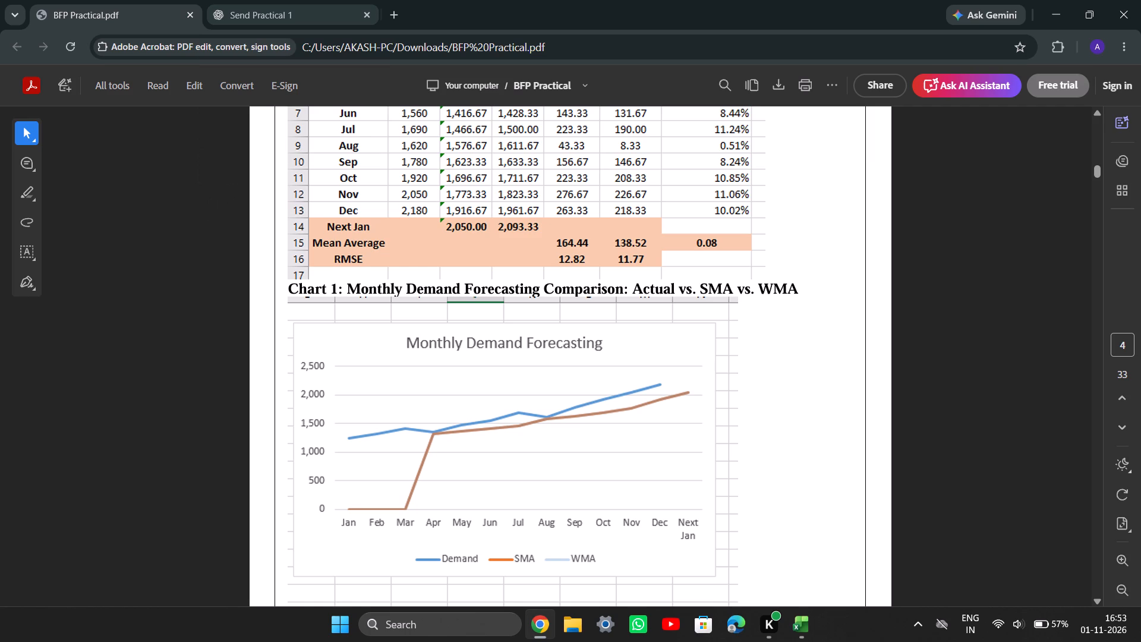
scroll(418, 270, "down", 3)
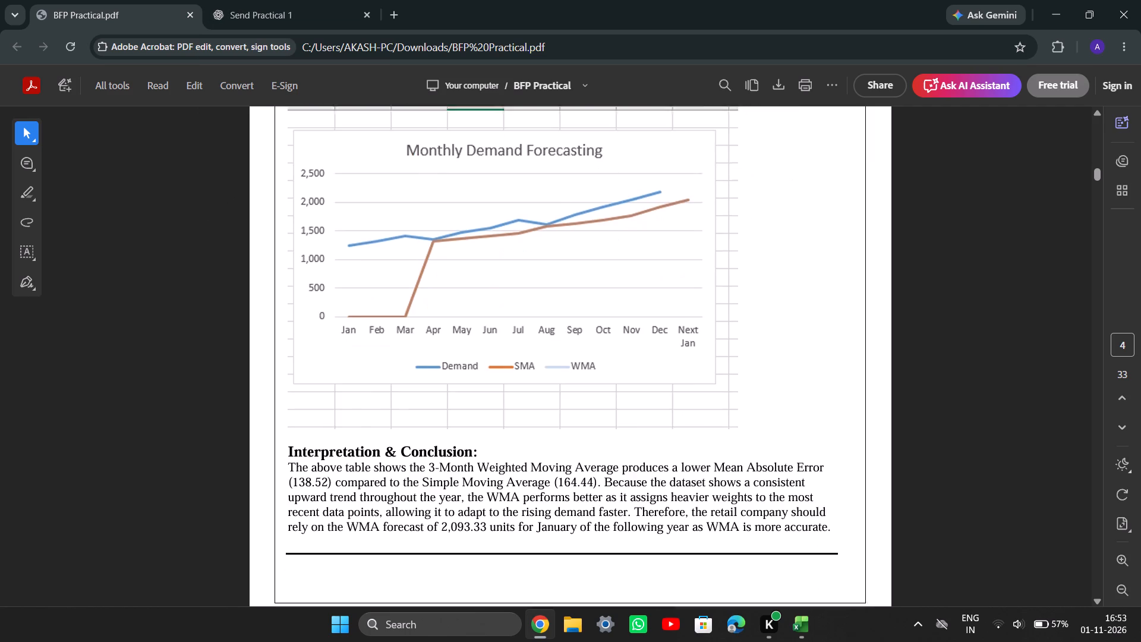
scroll(418, 270, "down", 2)
scroll(418, 270, "up", 3)
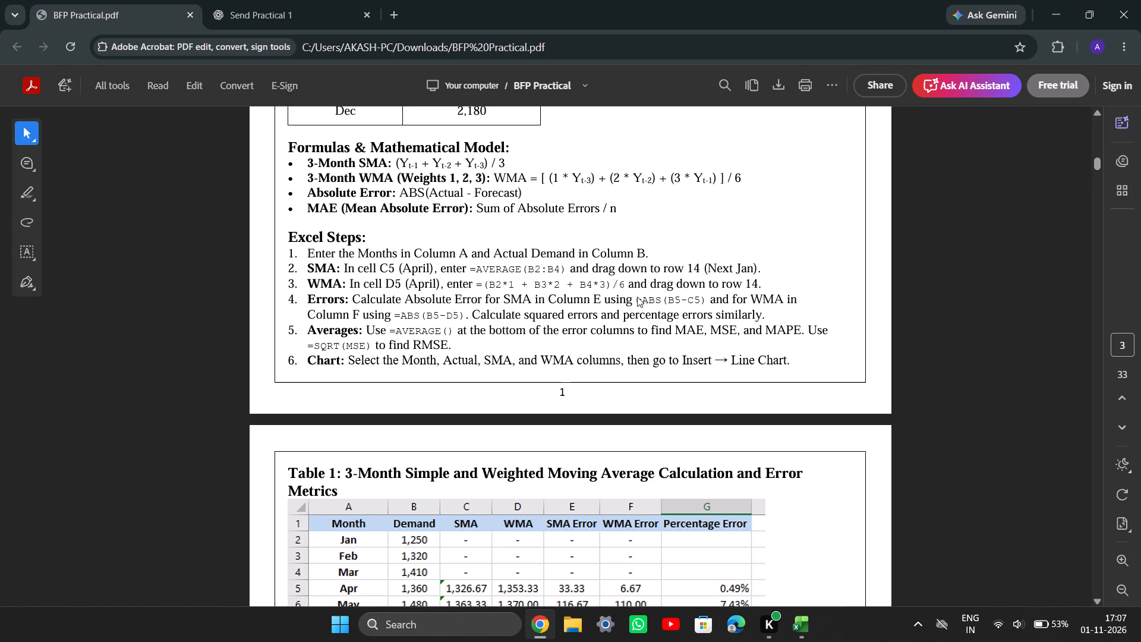
left_click_drag(638, 295, 700, 299)
left_click_drag(700, 299, 702, 299)
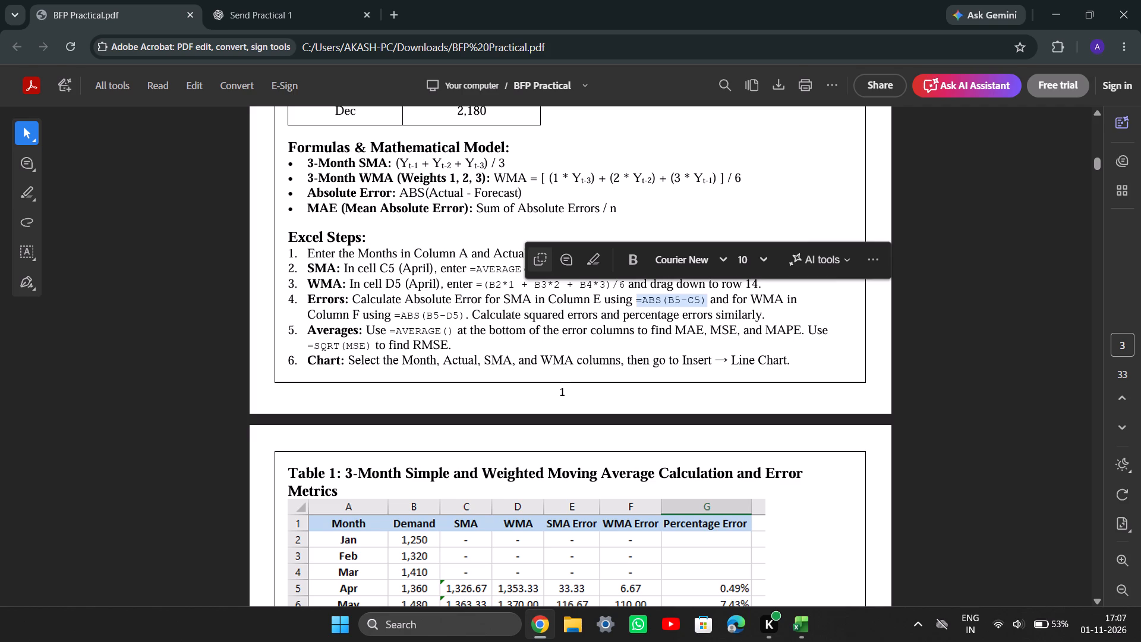
key("ctrl+c")
key("ctrl+c")
key("ctrl+c")
key("ctrl+c")
Switch to the Excel workbook and clear the SMA, WMA and percentage error values in E5:G13.
left_click(806, 622)
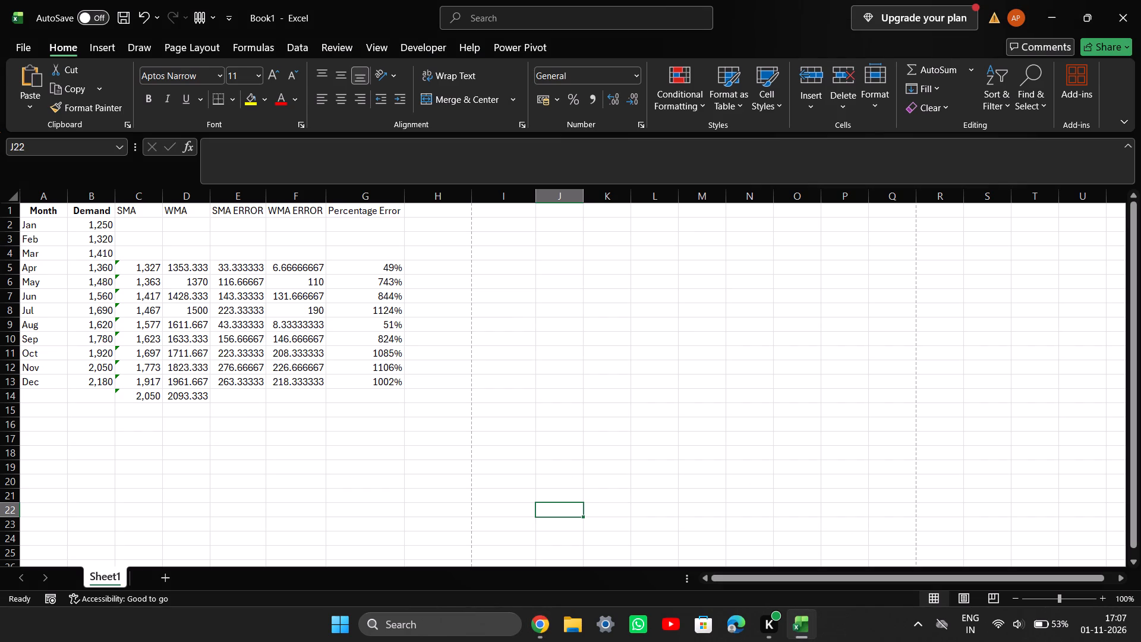
left_click_drag(232, 270, 389, 353)
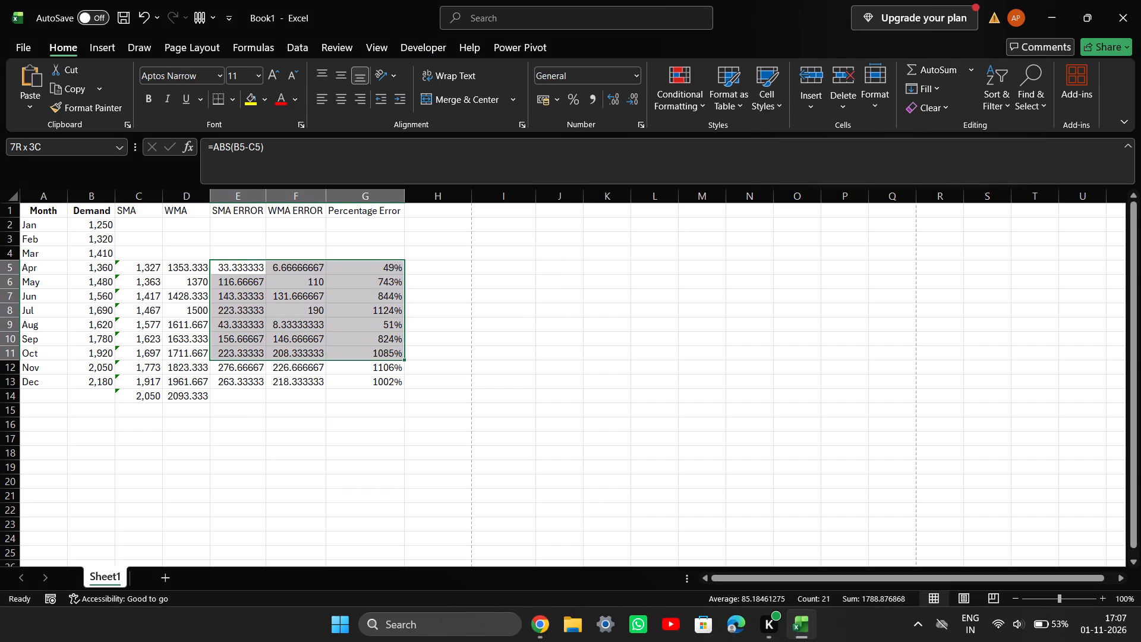
left_click_drag(389, 353, 393, 377)
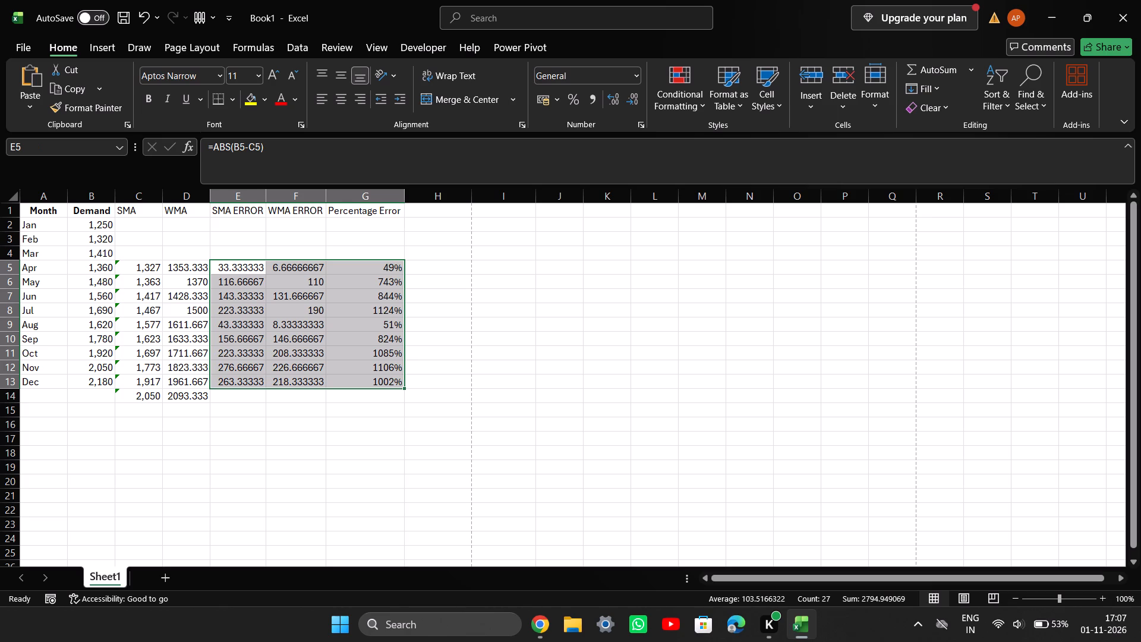
key("Delete")
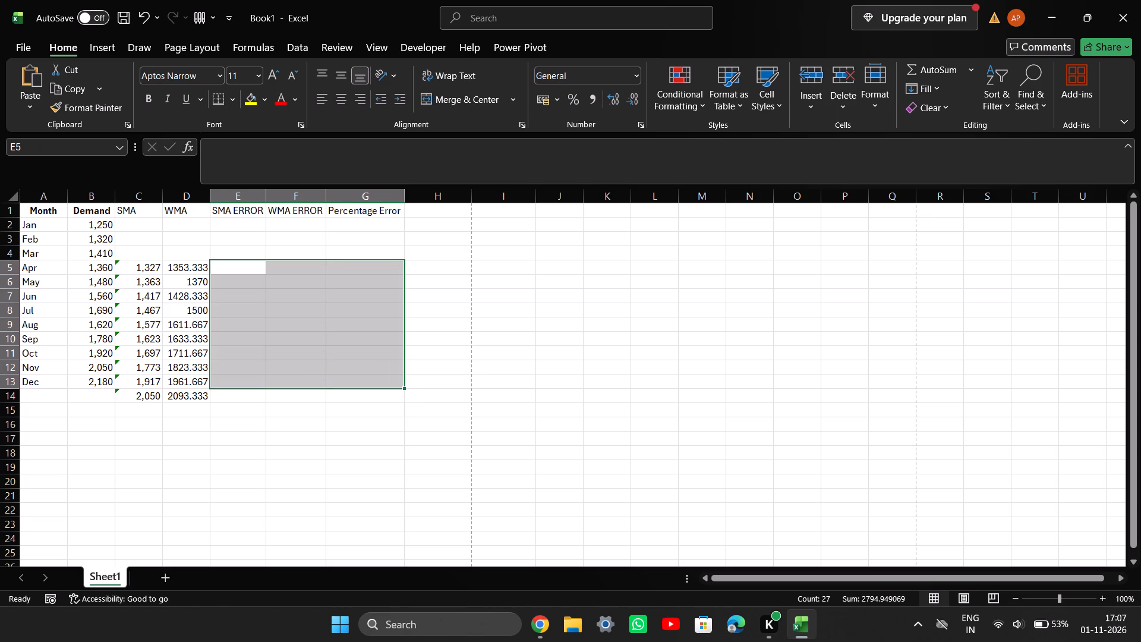
Enter the copied formula =ABS(B5-C5) in cell E5 for April's SMA error.
left_click(234, 270)
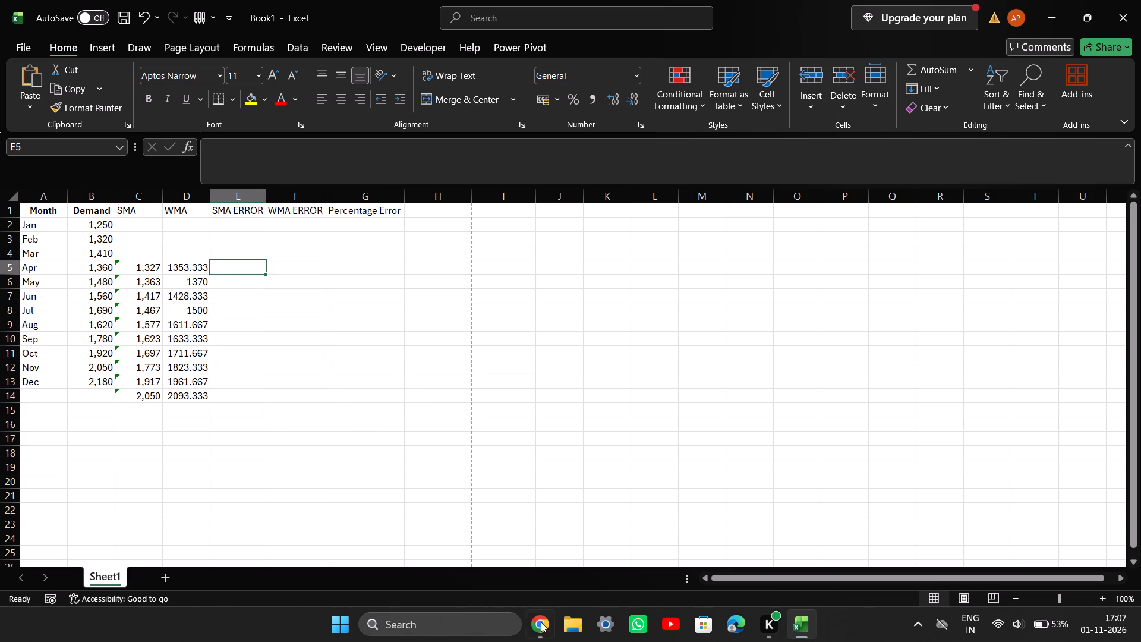
left_click(543, 626)
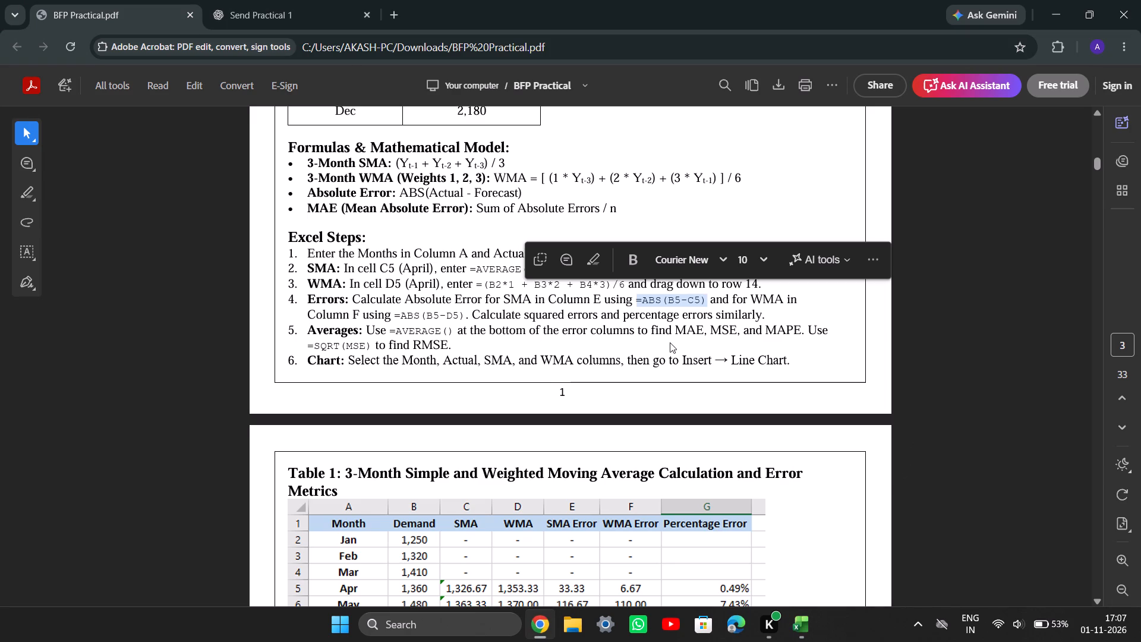
left_click(548, 625)
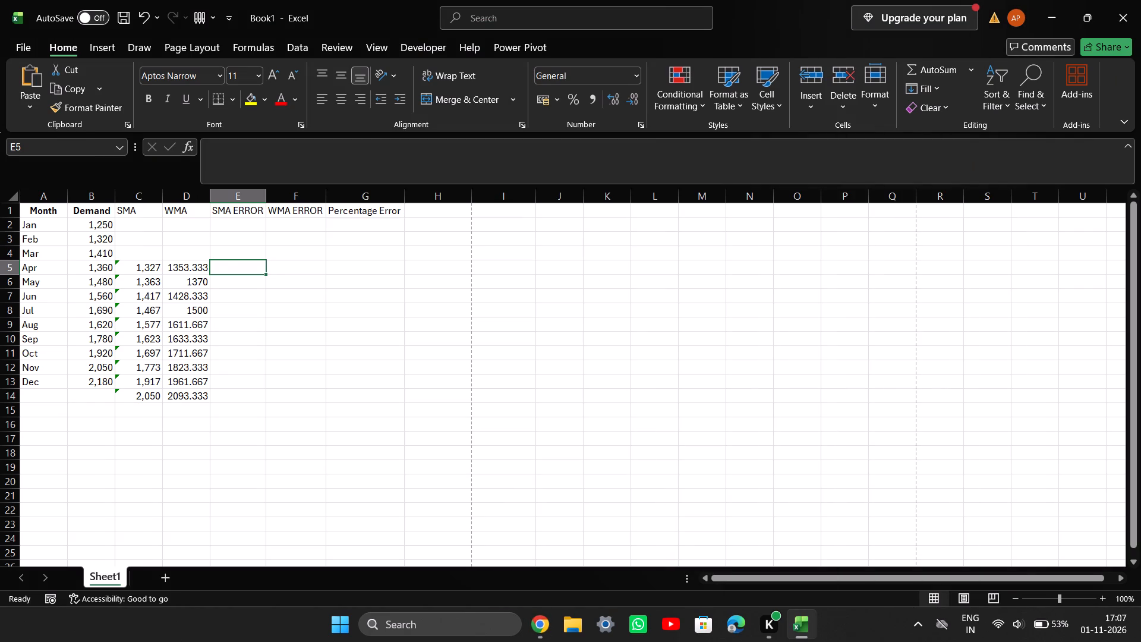
key("ctrl+c")
key("ctrl+v")
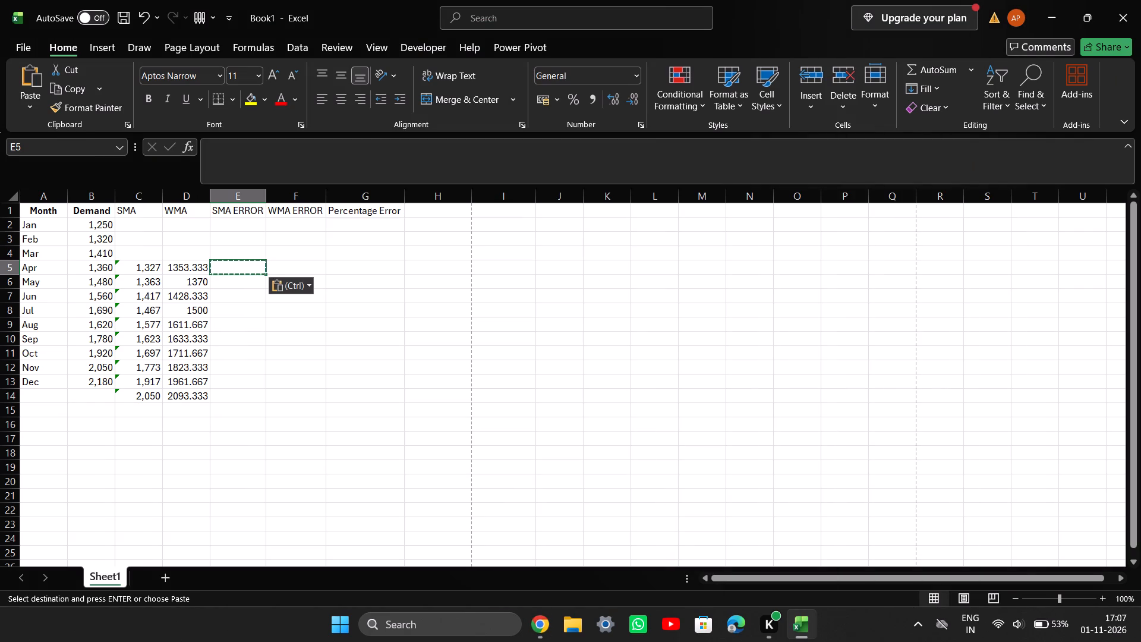
key("ctrl+z")
triple_click(261, 263)
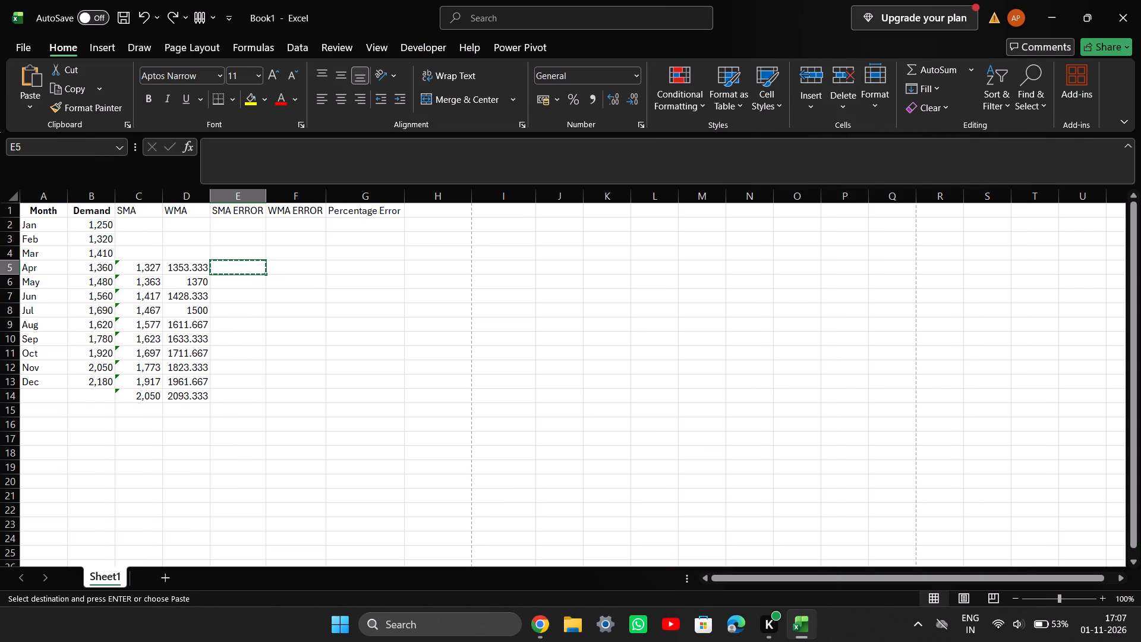
left_click(261, 263)
key("ctrl+v")
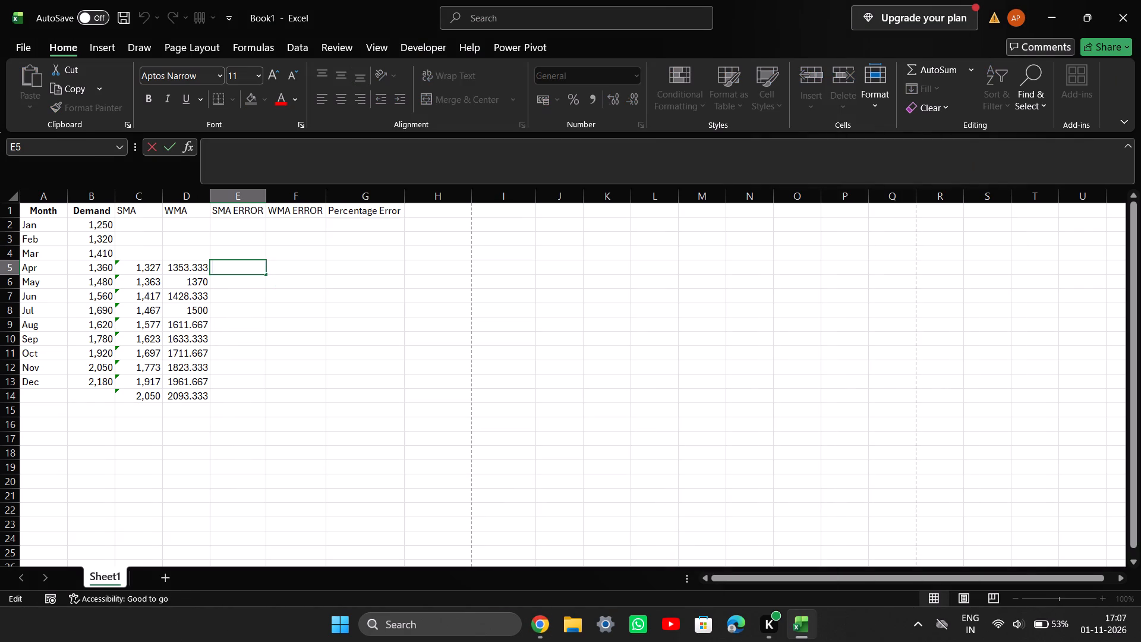
key("super+v")
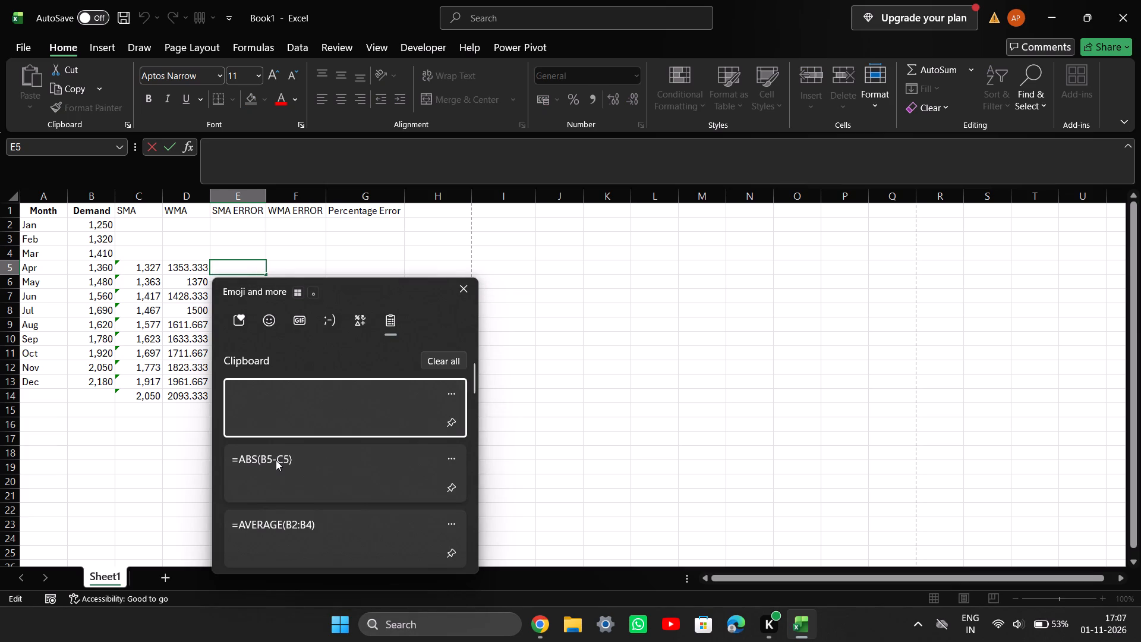
left_click(276, 460)
key("ctrl+v")
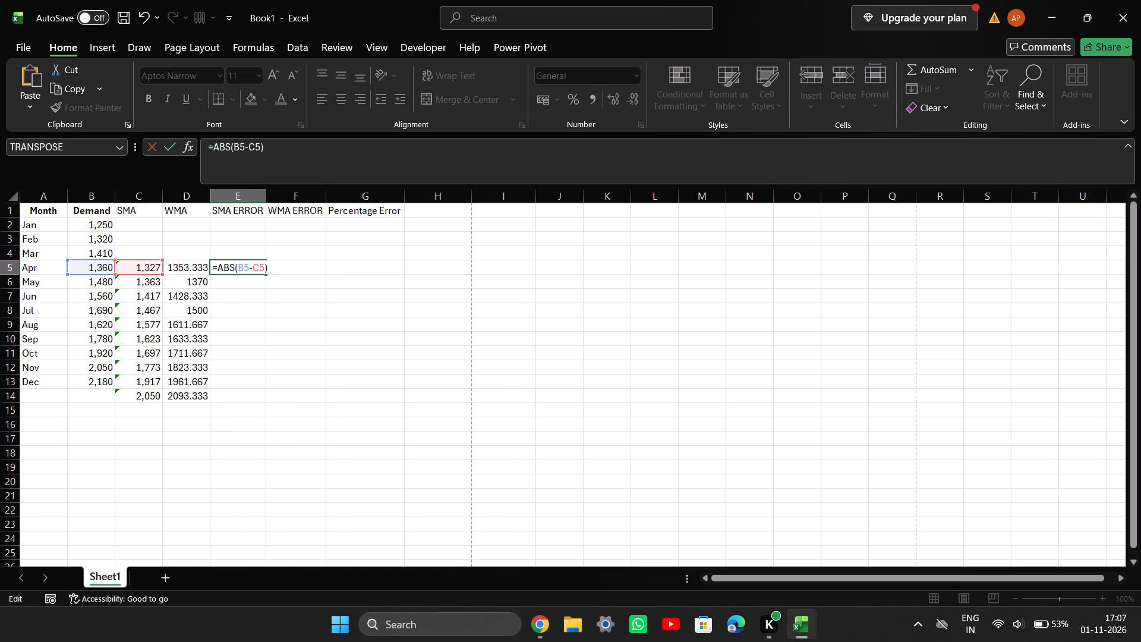
key("Return")
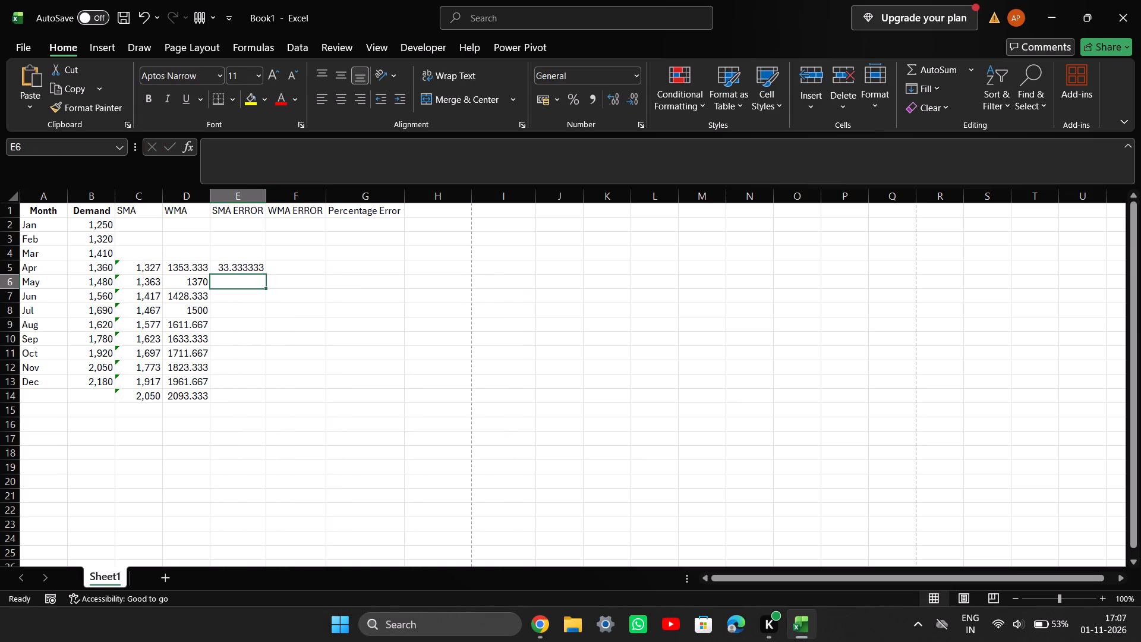
Fill the SMA error formula from E5 down to E13.
left_click(248, 263)
left_click_drag(266, 276, 266, 355)
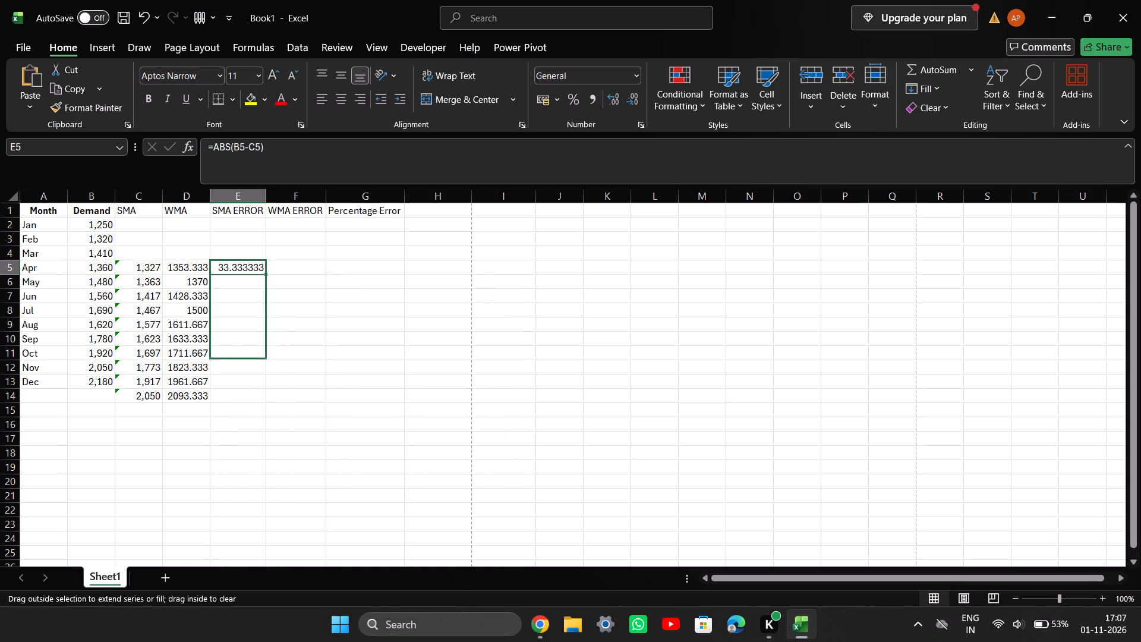
left_click_drag(266, 355, 254, 387)
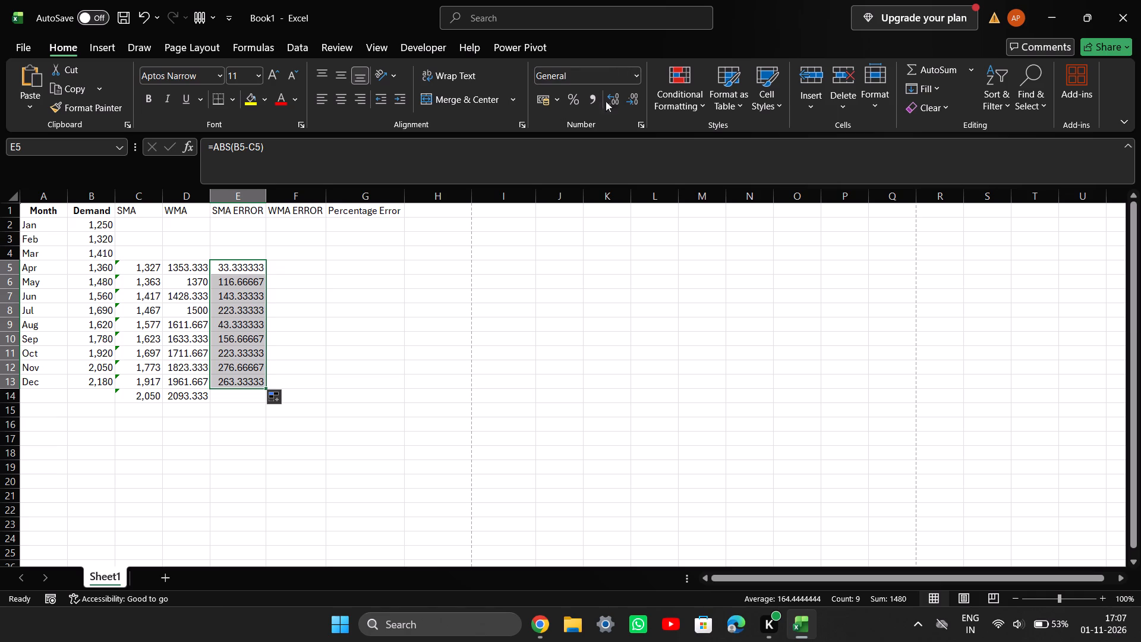
Format the SMA error values in E5:E13 to two decimal places.
left_click(613, 100)
left_click(613, 100)
triple_click(626, 100)
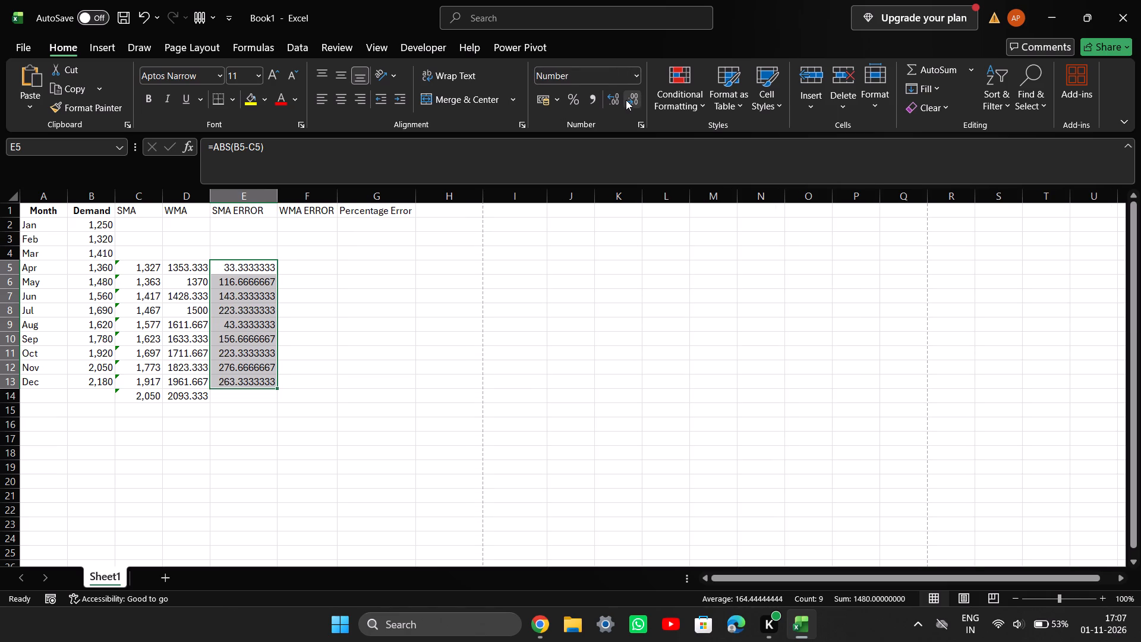
triple_click(626, 100)
left_click(626, 100)
left_click(626, 100)
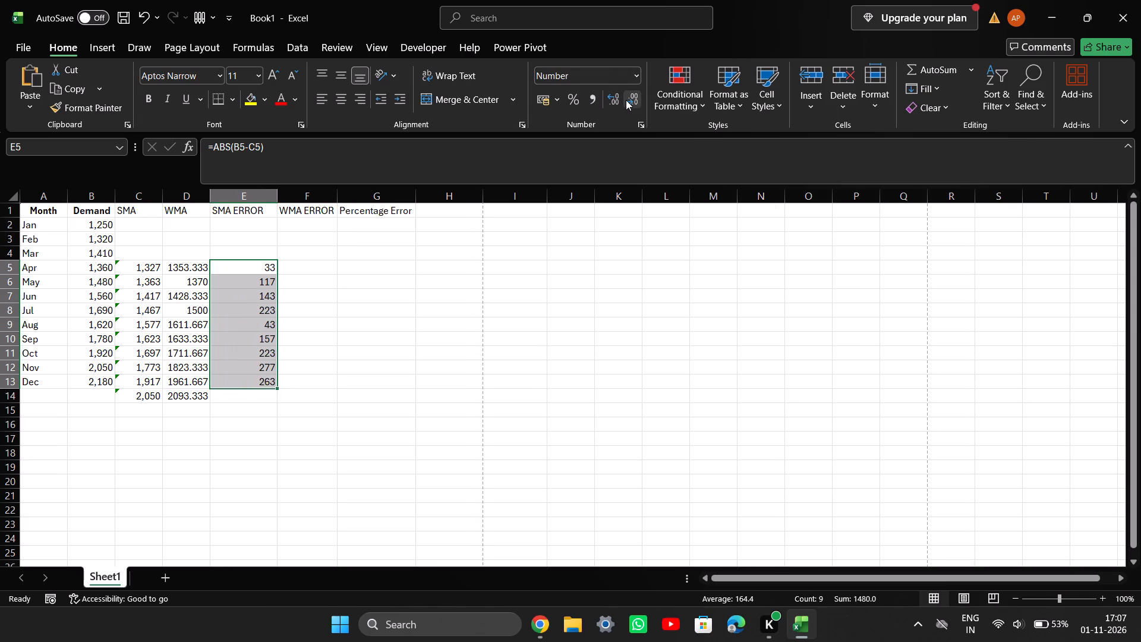
left_click(609, 99)
left_click(609, 99)
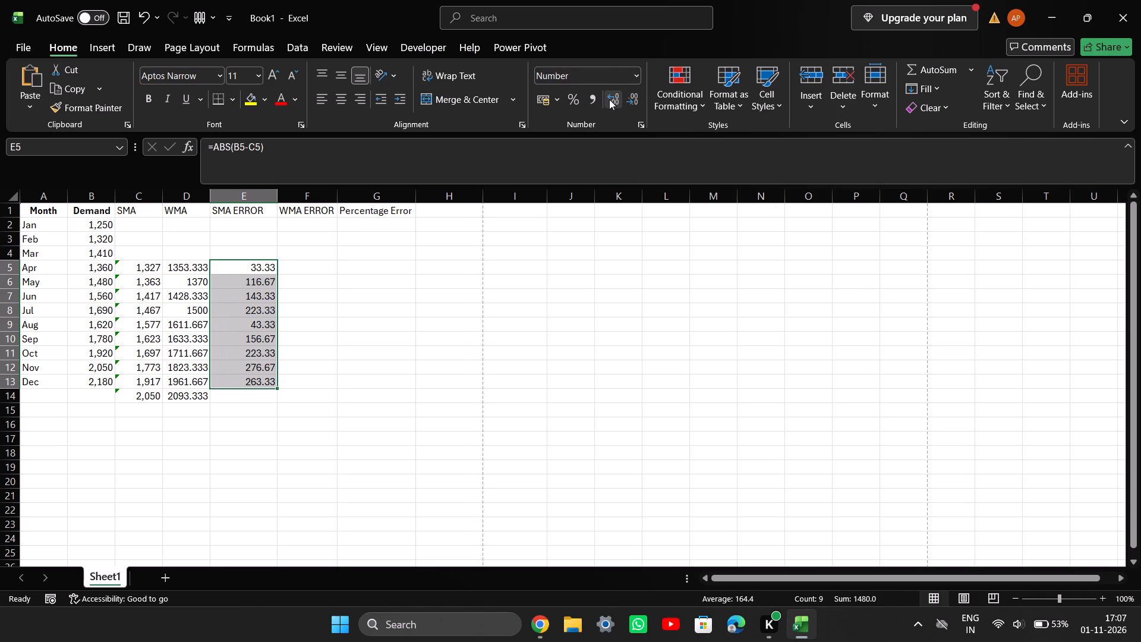
Copy the WMA absolute-error formula =ABS(B5-D5) from the PDF's Excel Steps into cell F5 of the workbook.
left_click(294, 263)
left_click(549, 635)
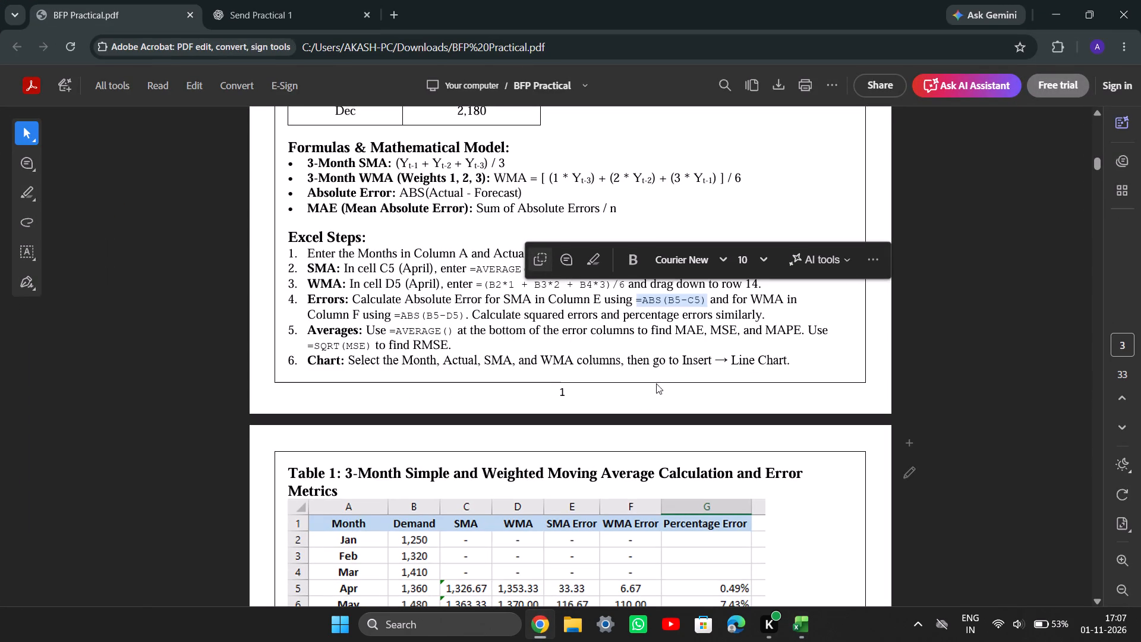
left_click_drag(395, 313, 453, 309)
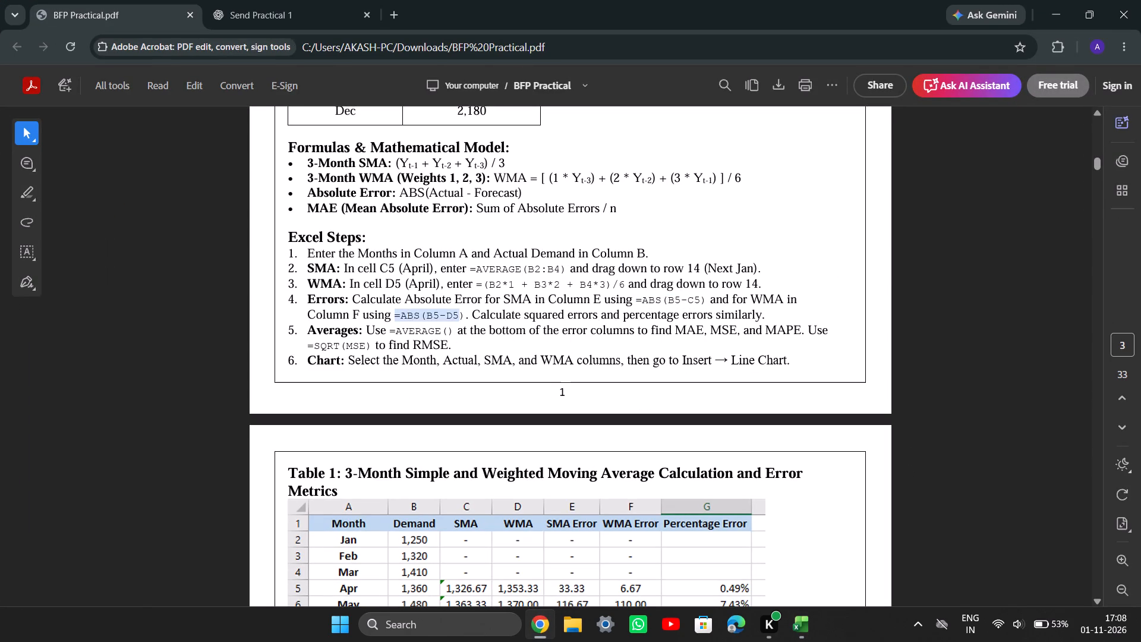
left_click_drag(453, 309, 459, 309)
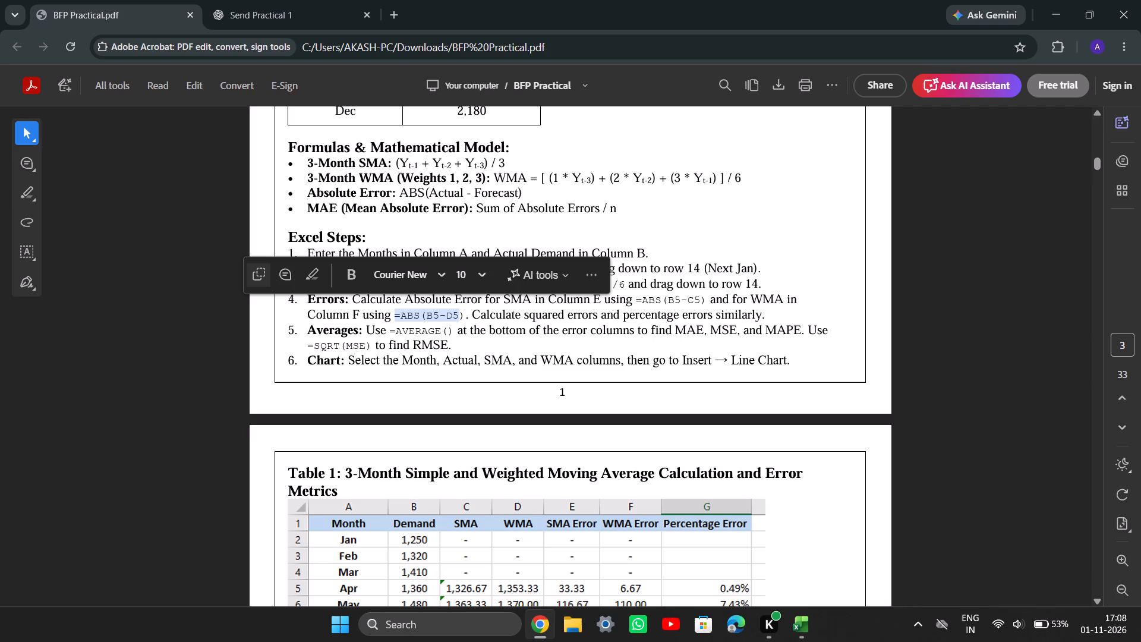
key("ctrl+c")
key("ctrl+c")
key("ctrl+c")
key("ctrl+c")
left_click(544, 616)
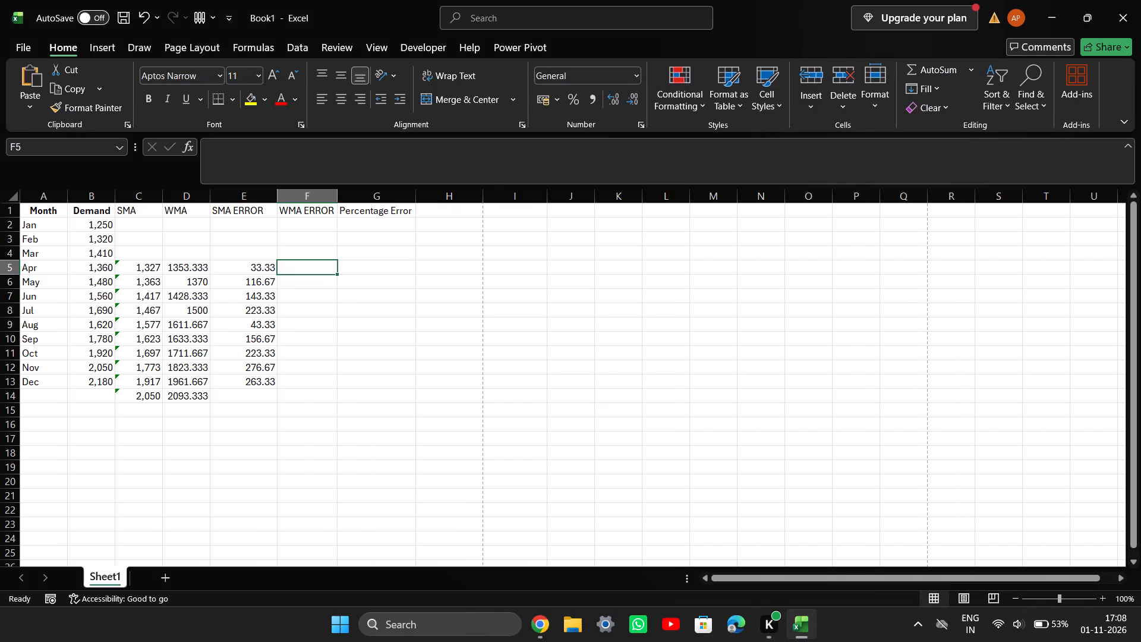
key("ctrl+v")
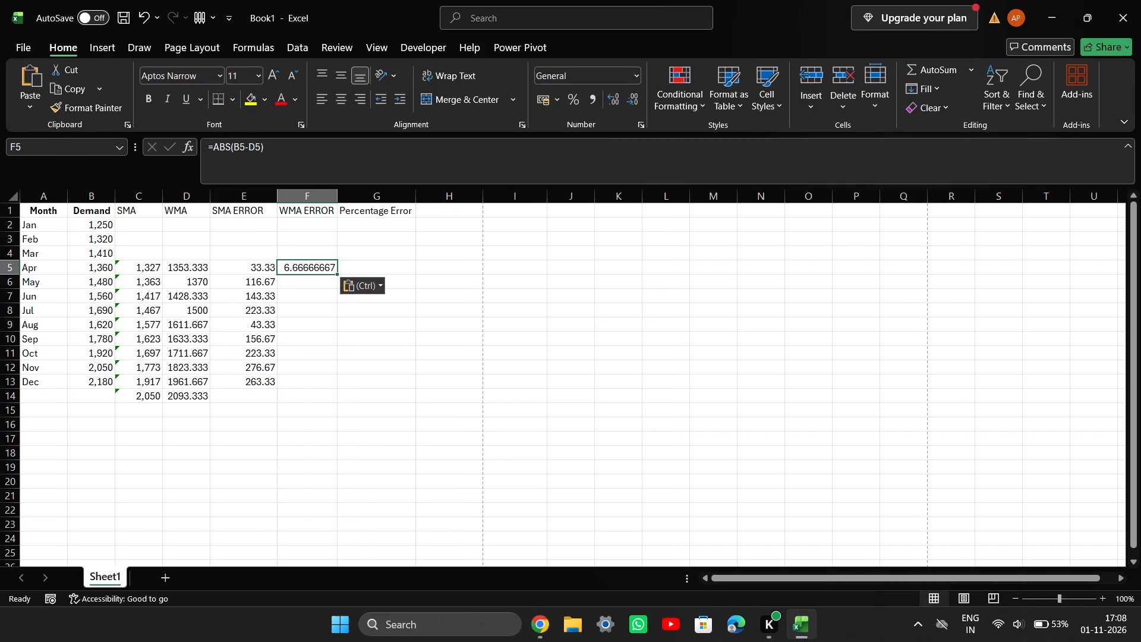
Reduce the number of decimal places shown for April's WMA error in cell F5.
left_click(617, 96)
left_click(617, 96)
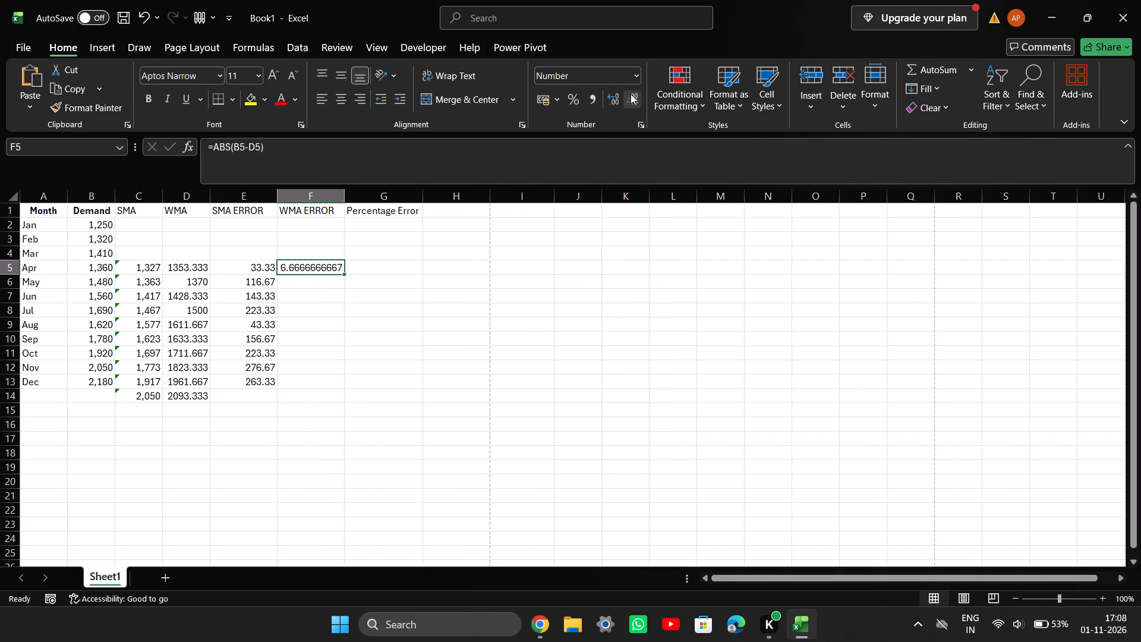
triple_click(634, 94)
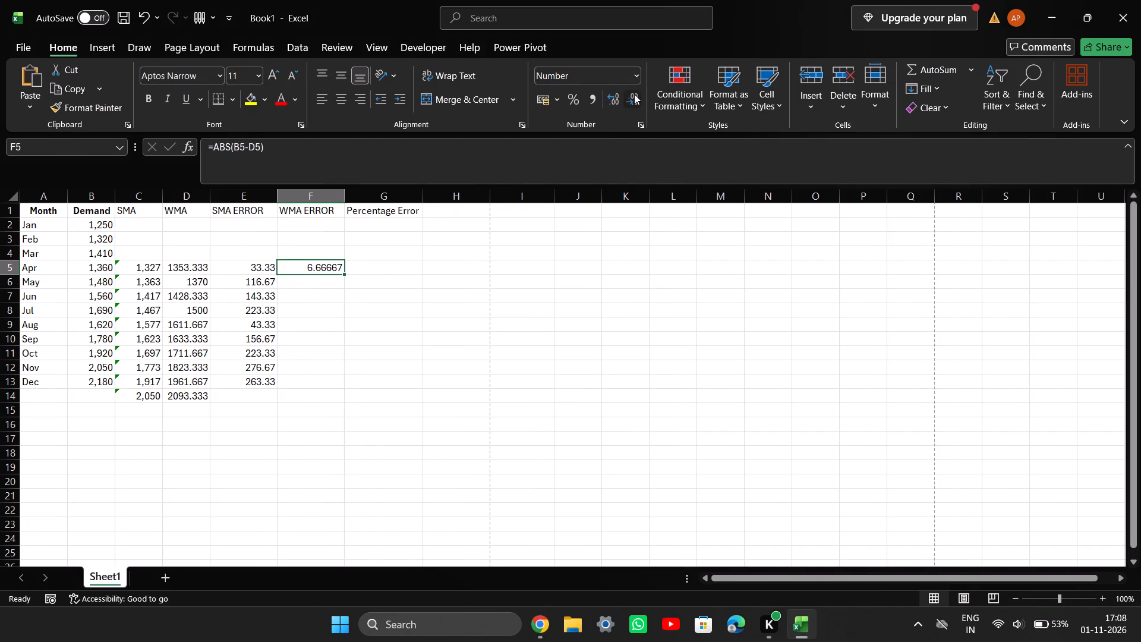
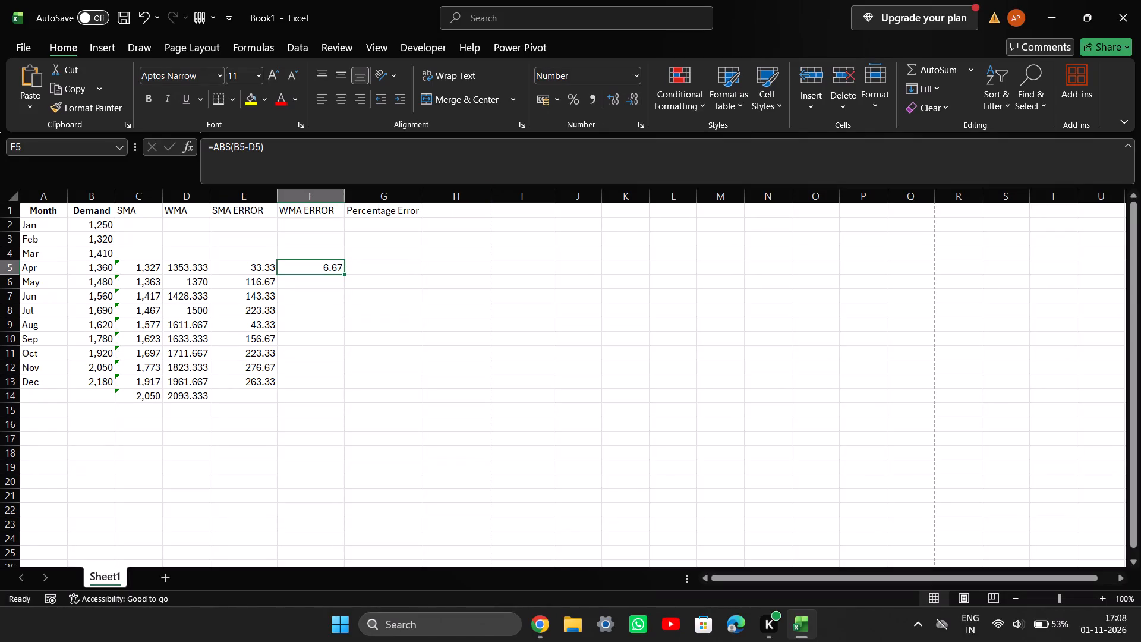
Fill the WMA error formula from F5 down to F13.
left_click_drag(343, 273, 333, 383)
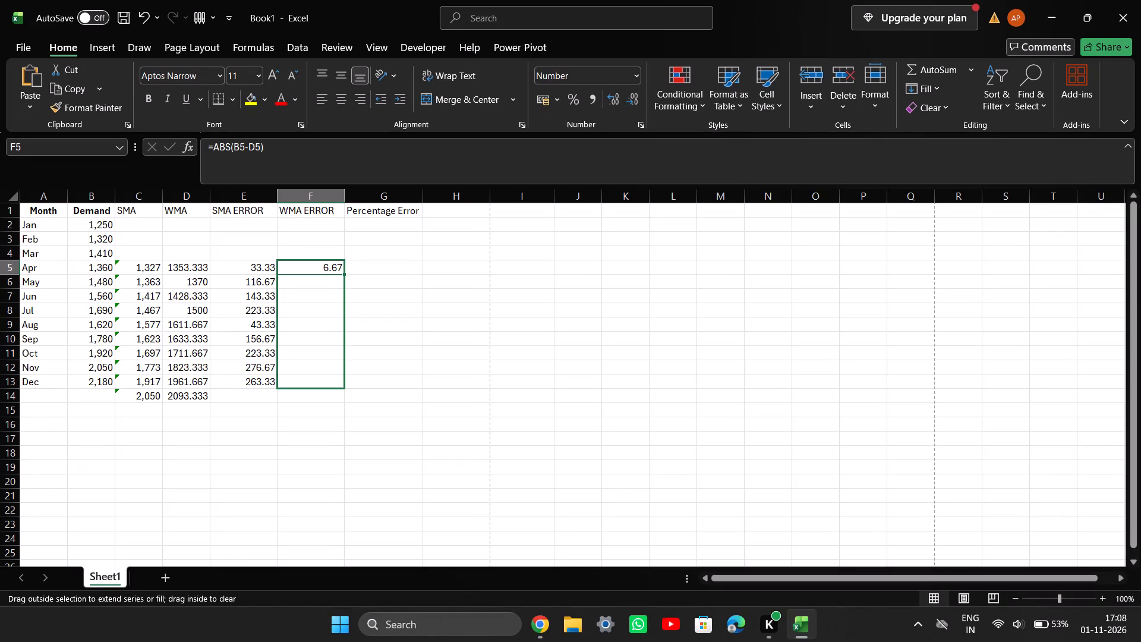
left_click_drag(333, 383, 333, 386)
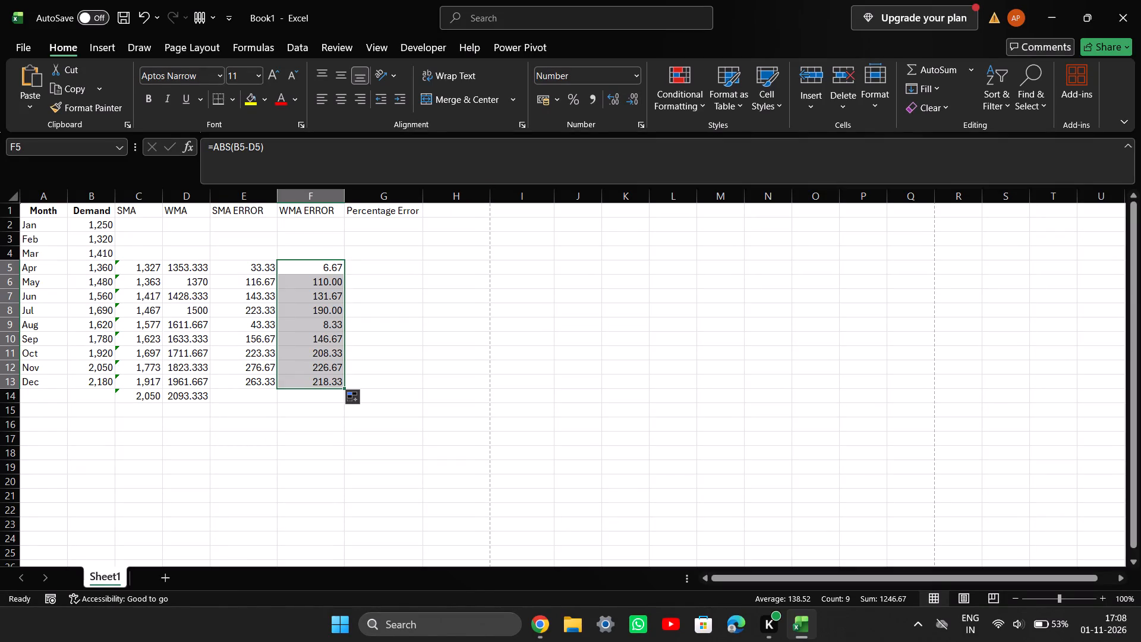
Switch to the PDF in Chrome and copy the =AVERAGE() formula from item 5 of the Excel Steps.
left_click(540, 619)
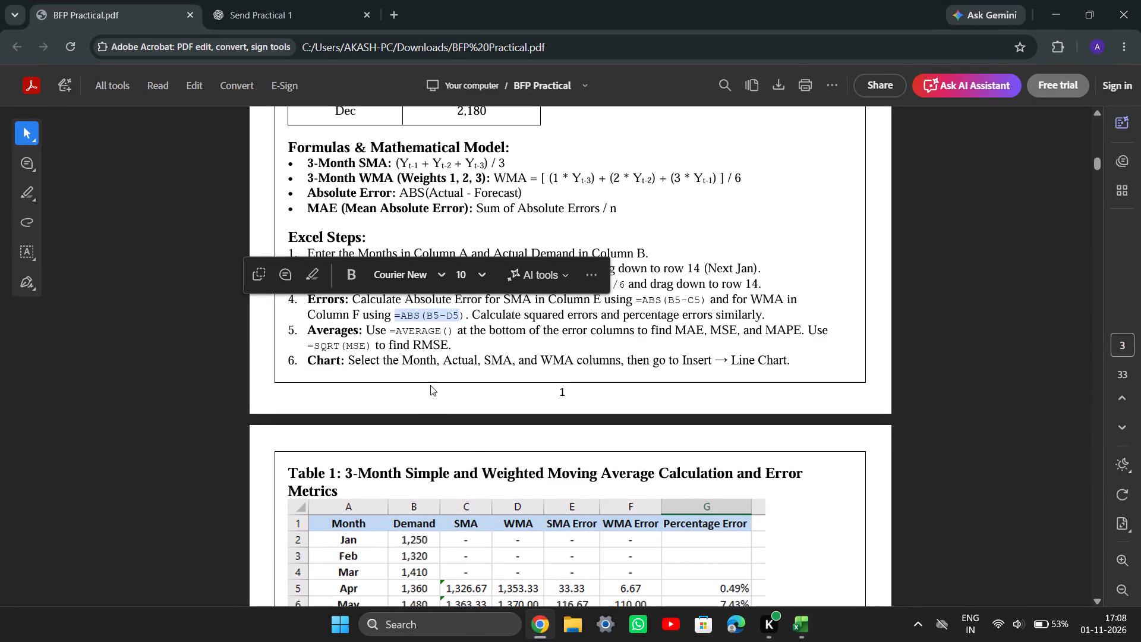
left_click(423, 369)
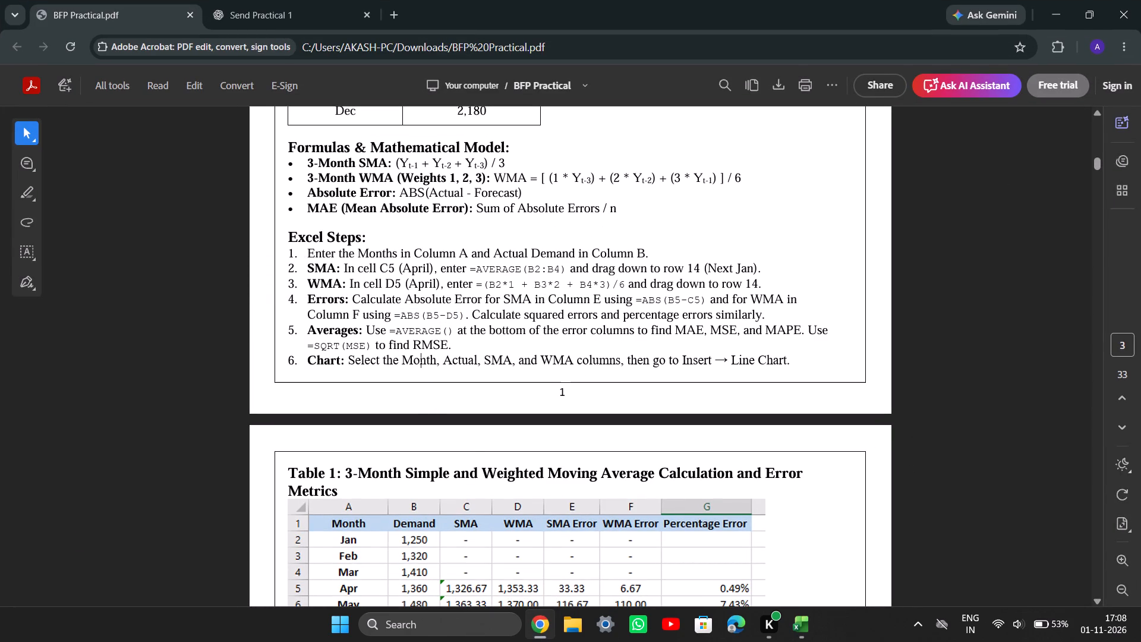
left_click_drag(393, 328, 447, 332)
left_click_drag(447, 332, 451, 332)
key("ctrl+c")
key("ctrl+c")
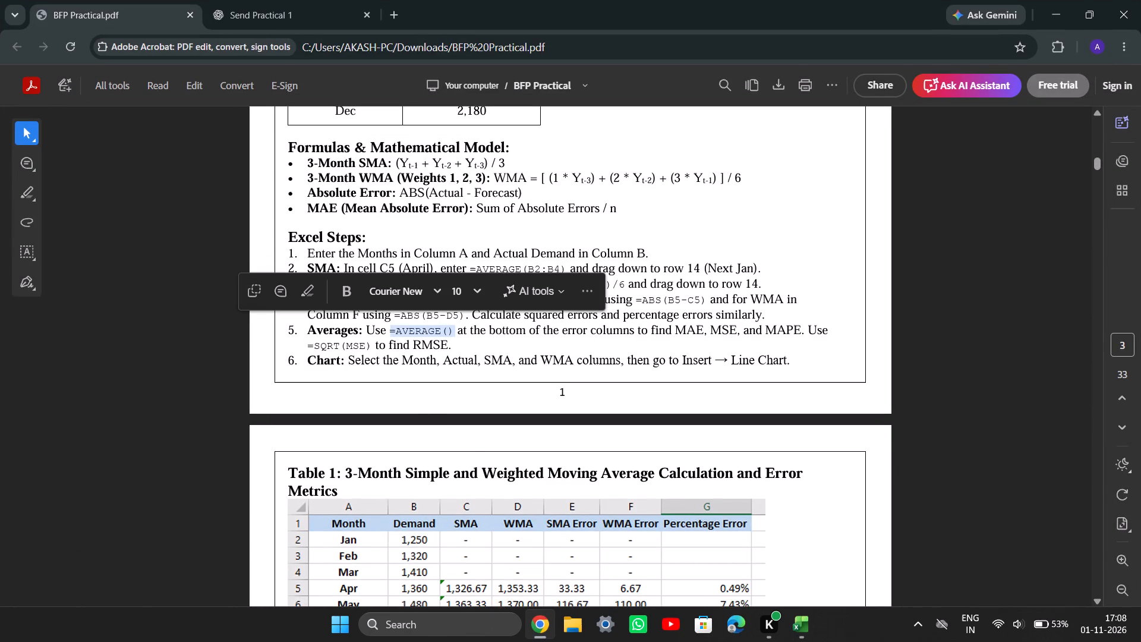
key("ctrl+c")
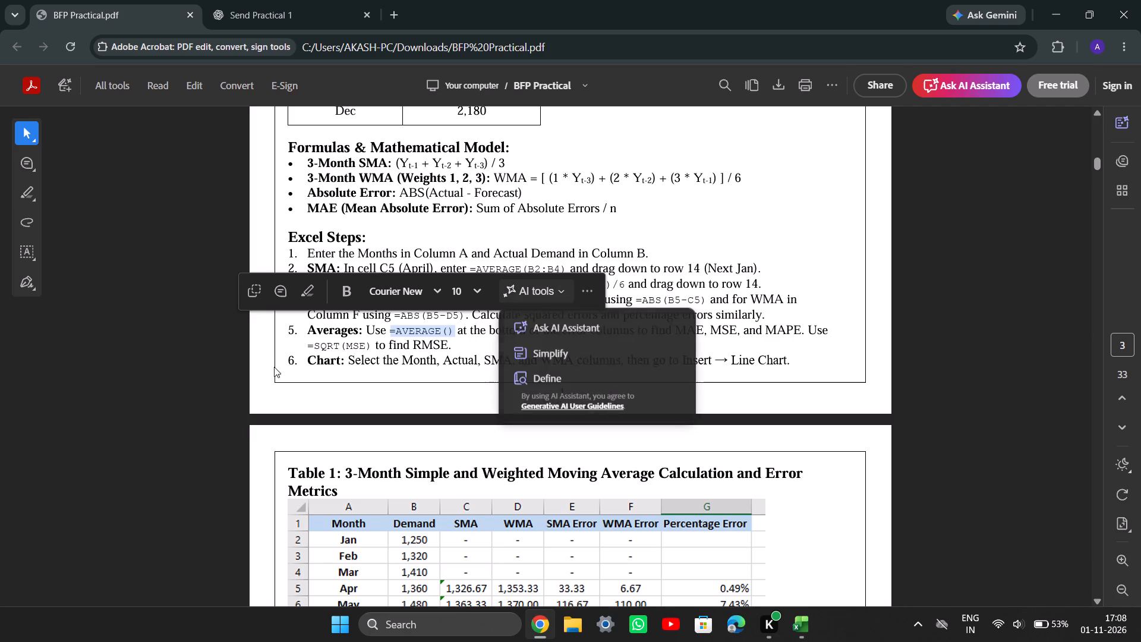
left_click(280, 370)
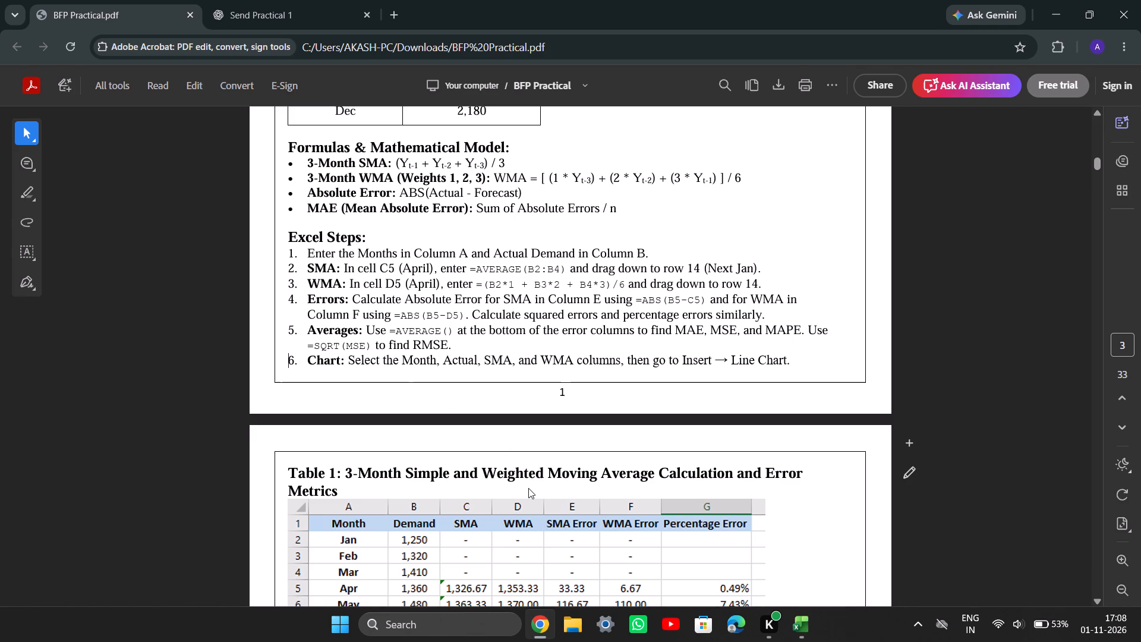
Review Table 1's summary rows, Chart 1 and the following pages of the PDF to see where the averages belong.
scroll(528, 488, "down", 3)
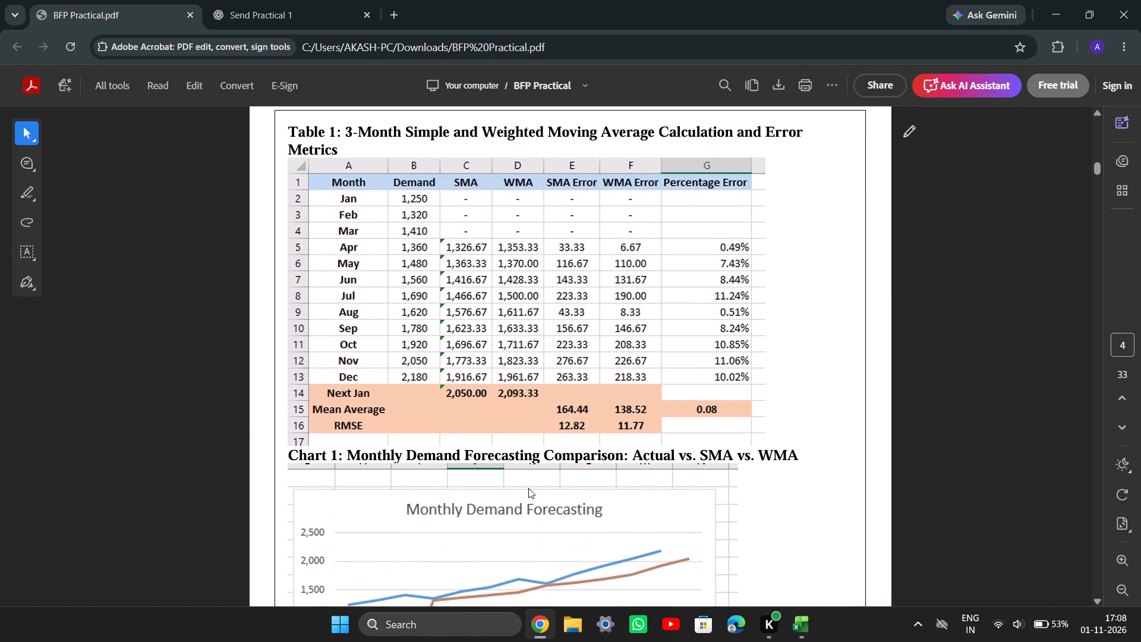
scroll(528, 488, "down", 8)
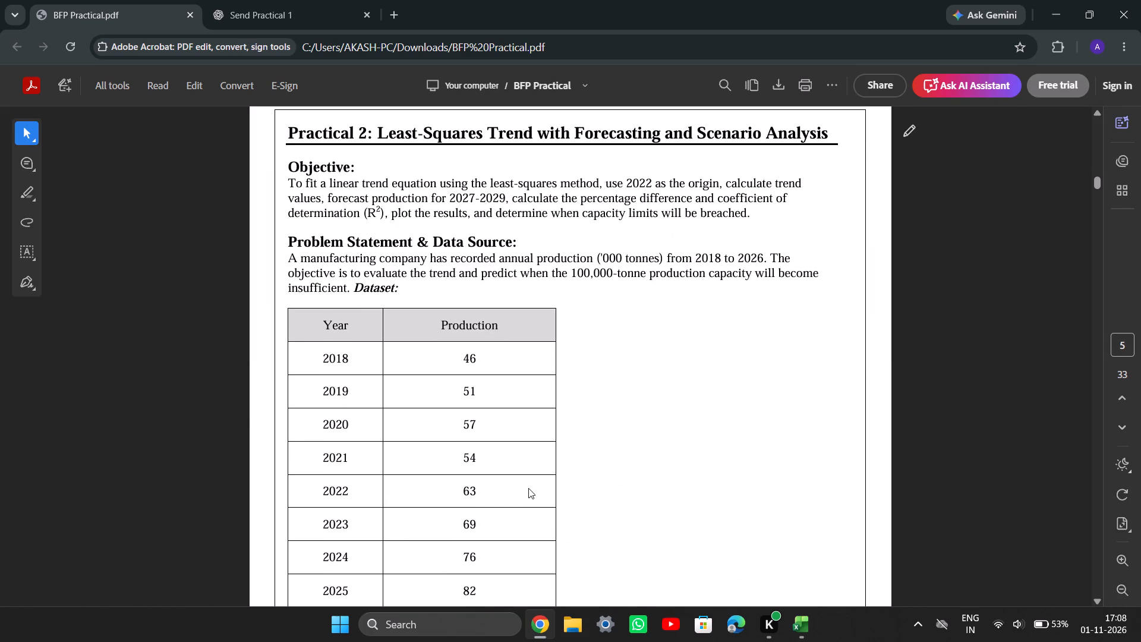
scroll(528, 488, "down", 6)
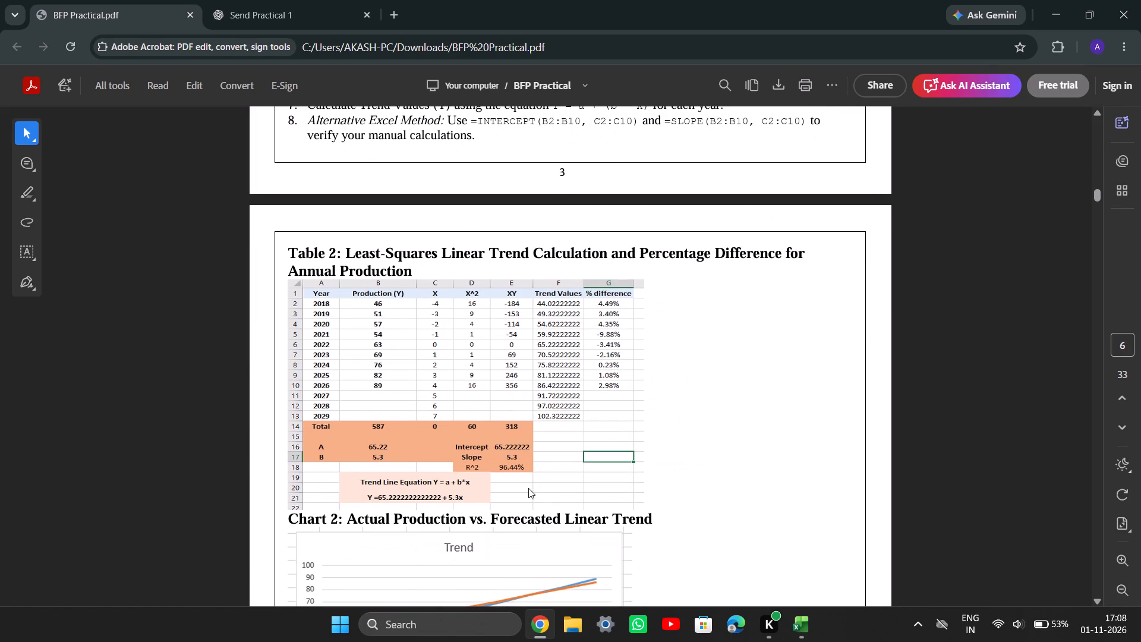
scroll(528, 488, "up", 6)
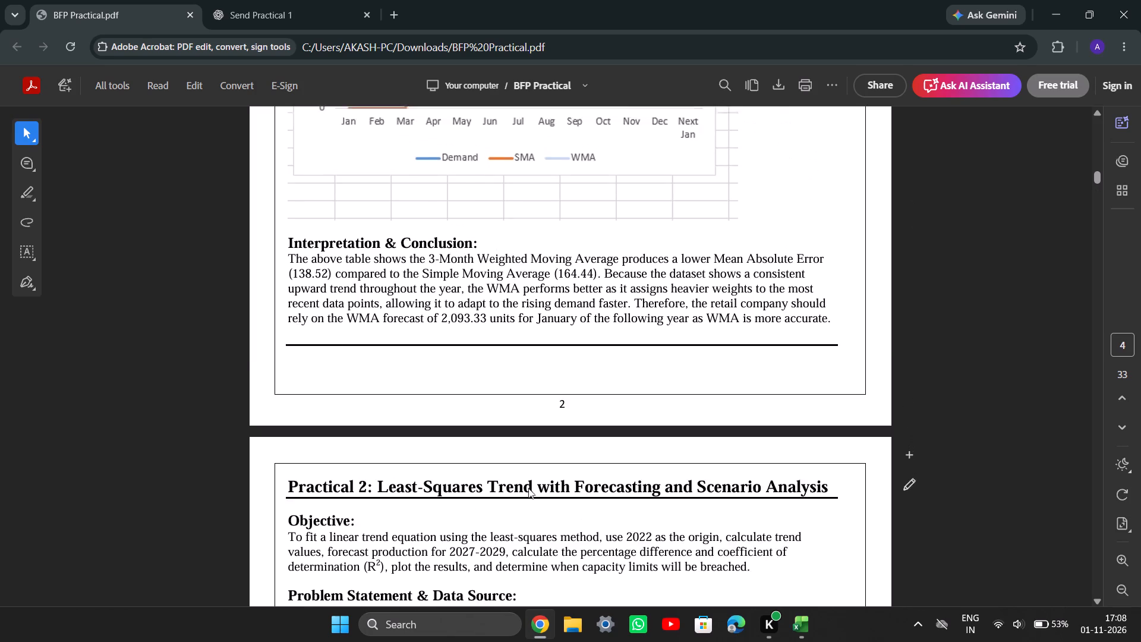
scroll(528, 488, "up", 1)
scroll(528, 488, "down", 2)
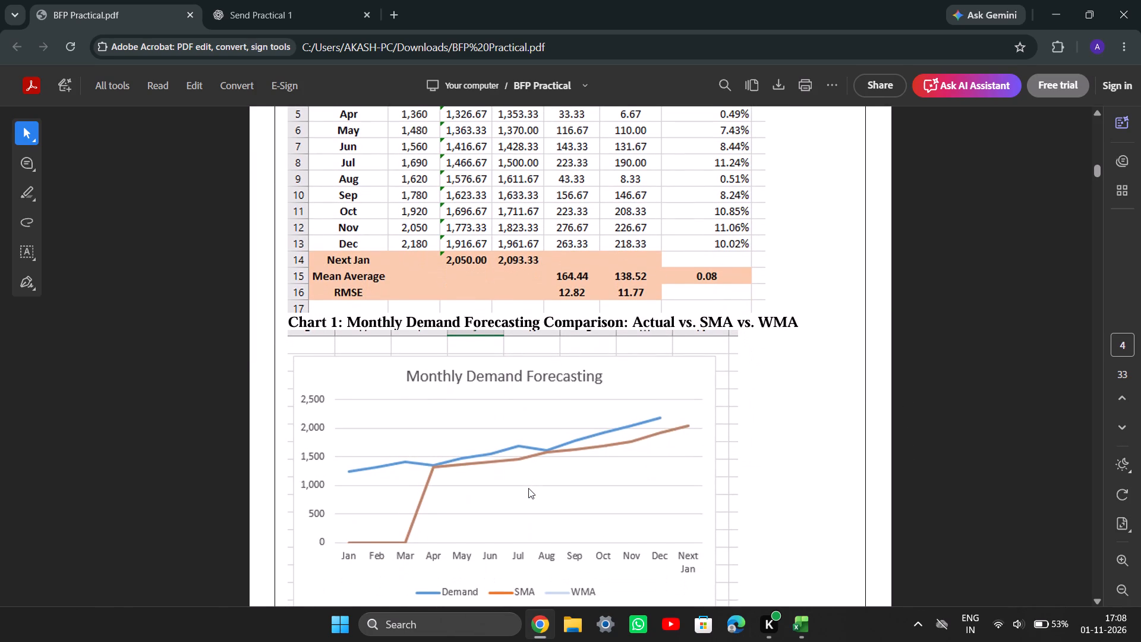
scroll(528, 488, "up", 1)
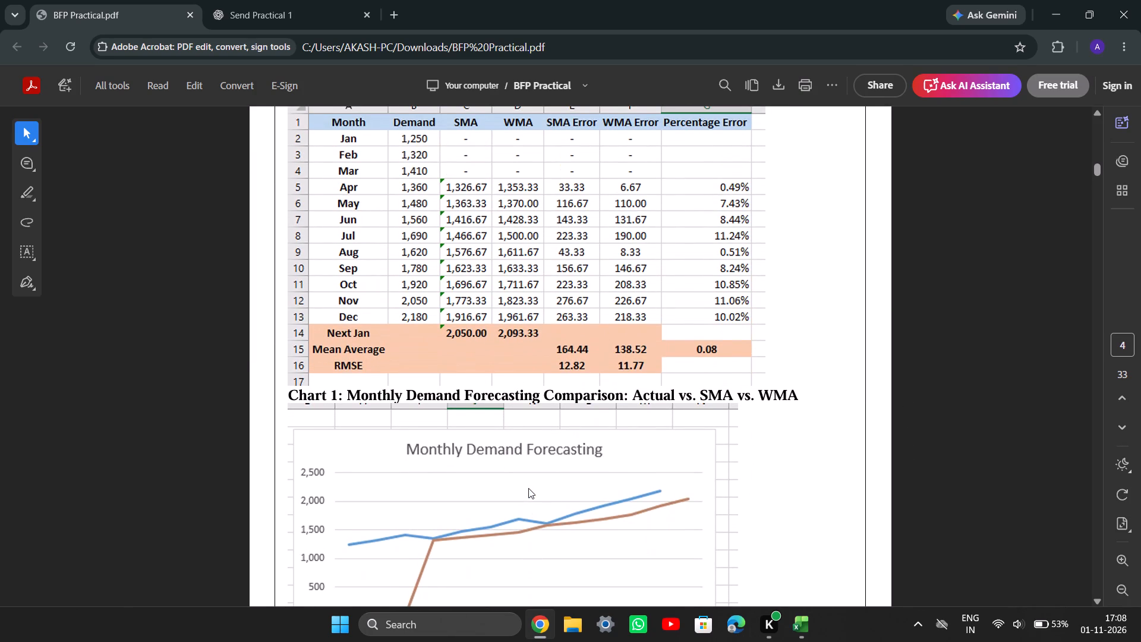
scroll(528, 488, "down", 1)
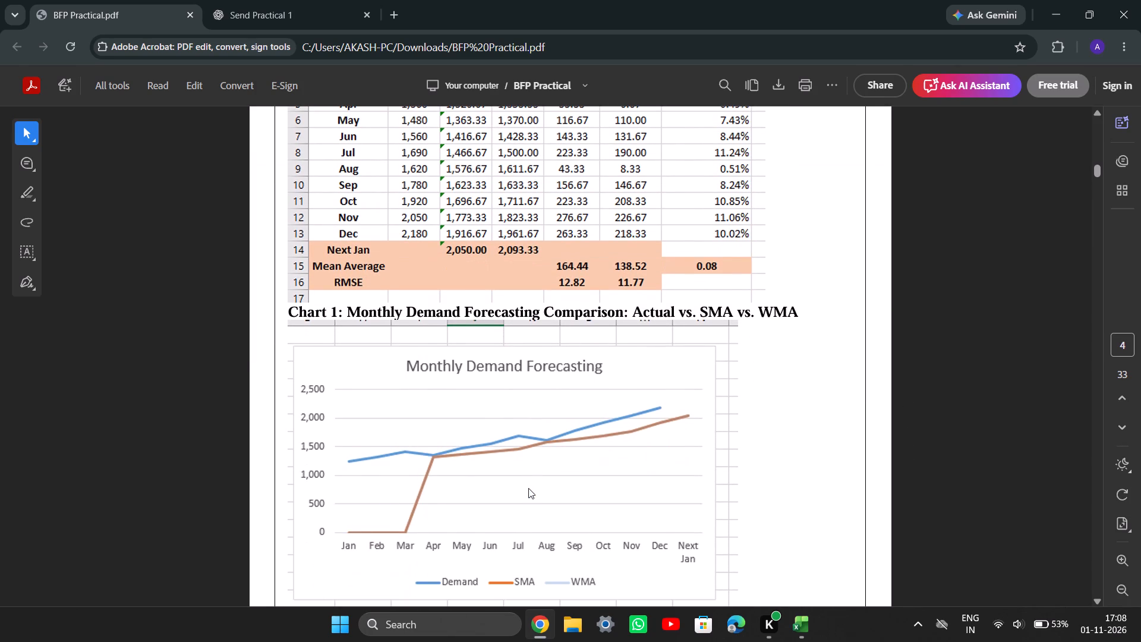
scroll(528, 488, "down", 3)
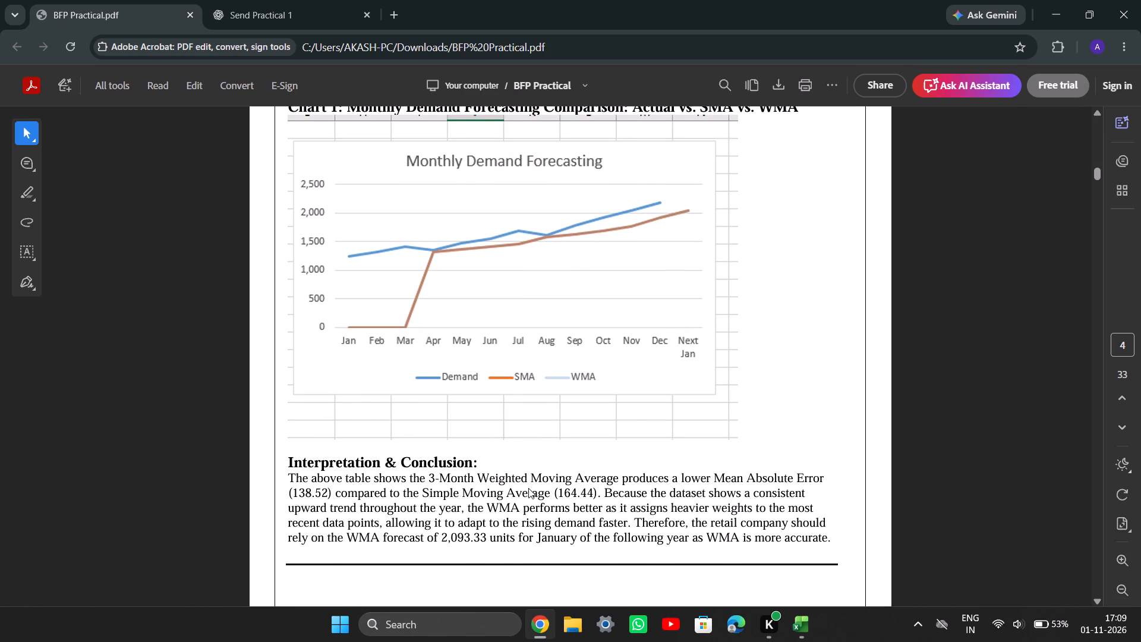
scroll(528, 488, "up", 2)
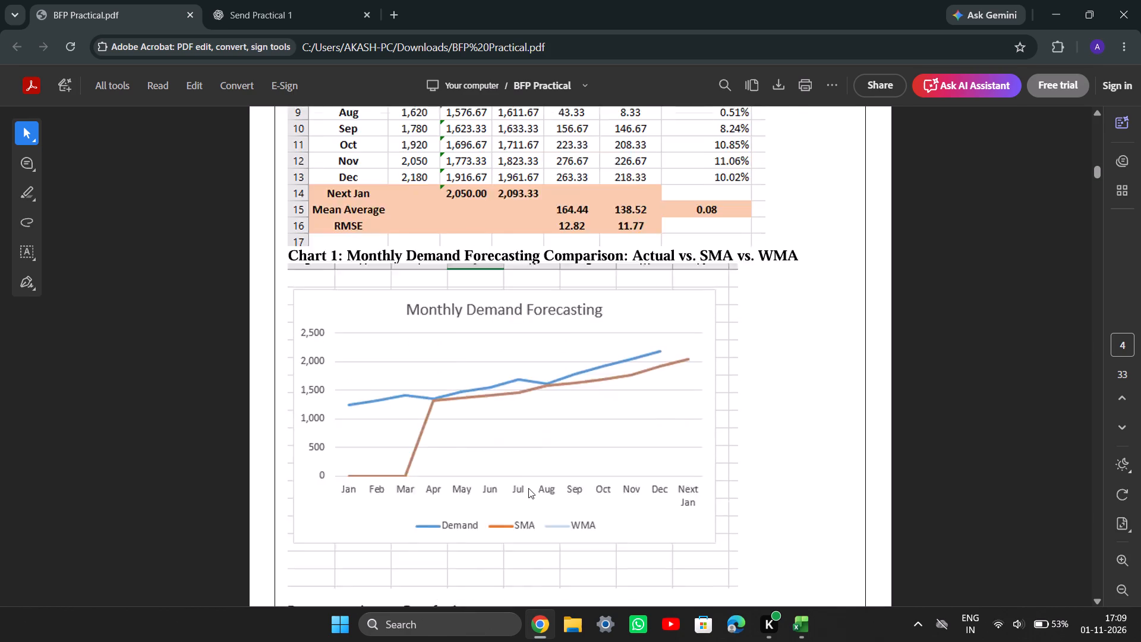
scroll(528, 488, "up", 4)
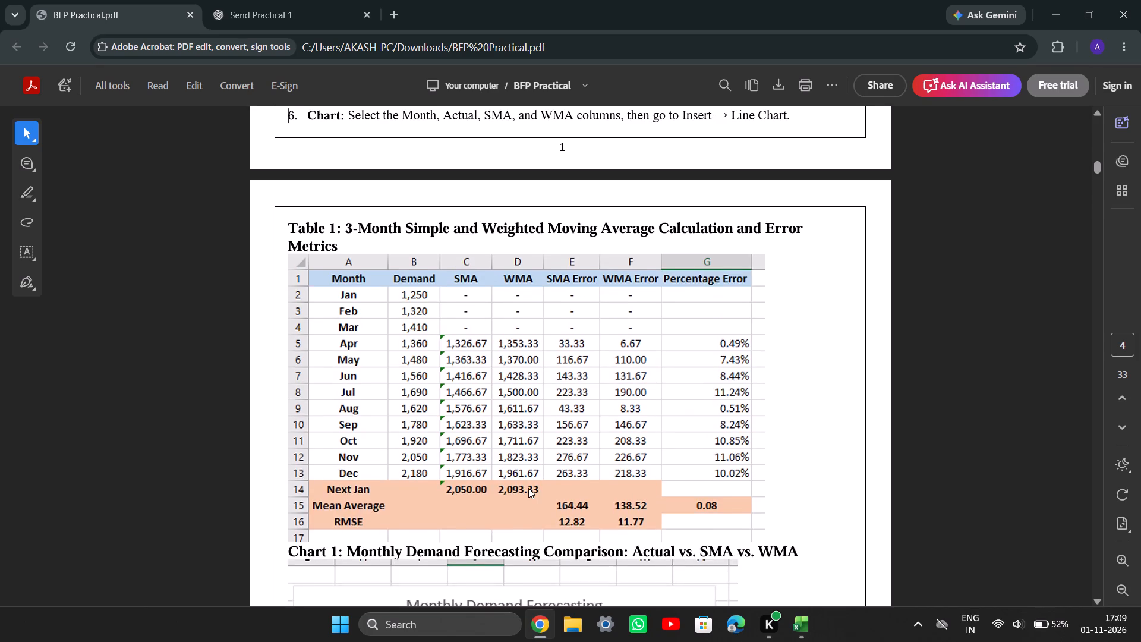
scroll(528, 488, "up", 1)
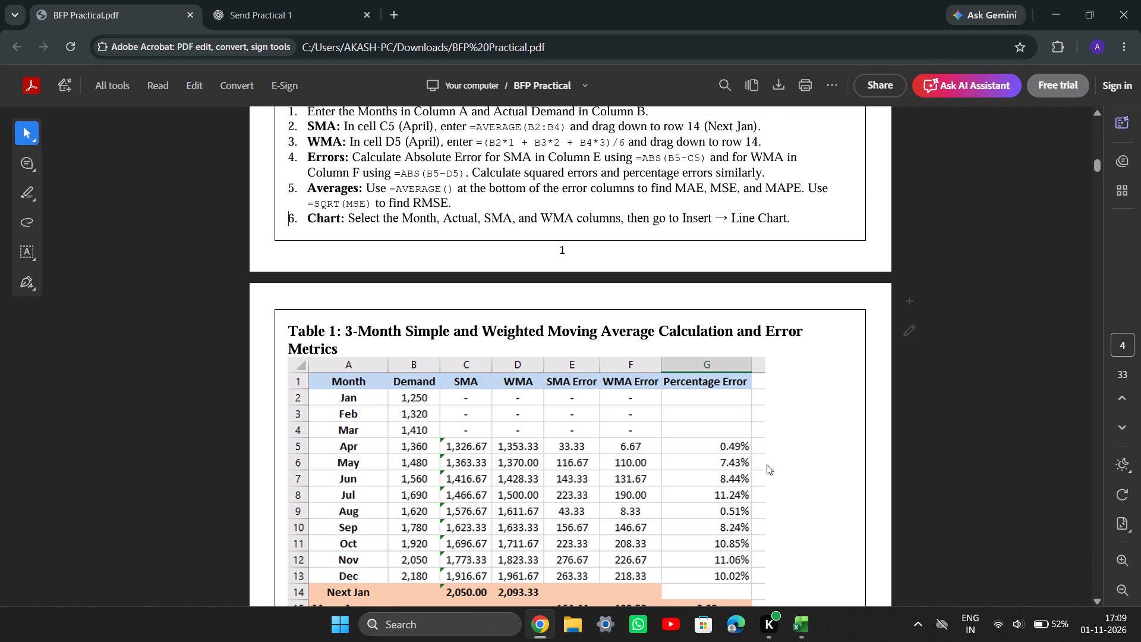
Back in the Excel workbook, paste the copied formula into E14 and complete it as =AVERAGE(E5:E13) for the SMA errors.
left_click(545, 630)
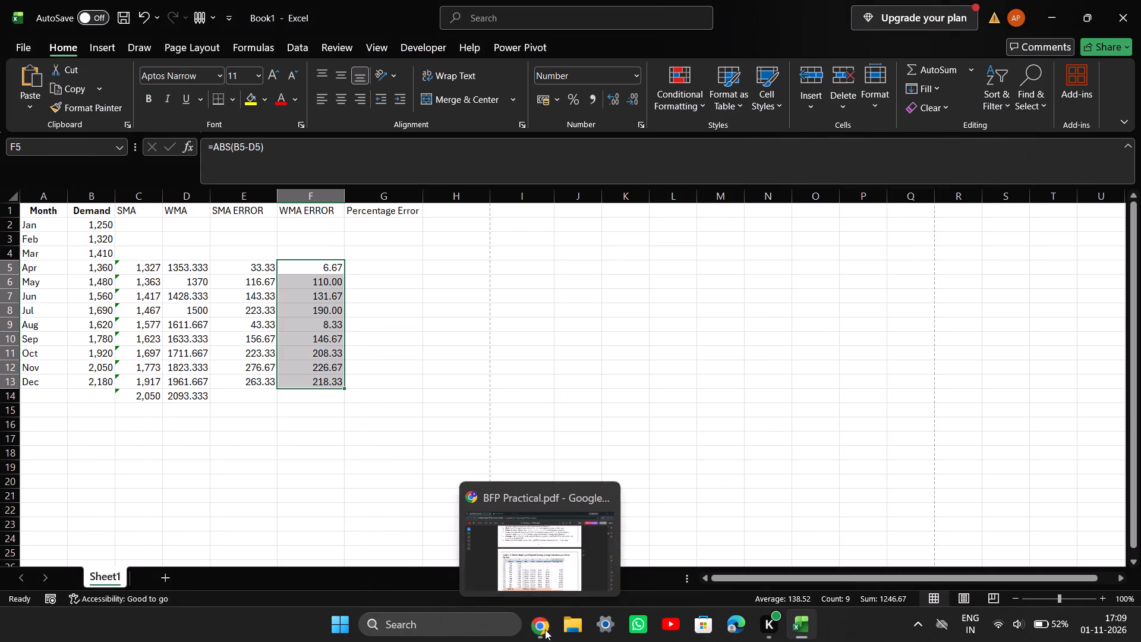
left_click(396, 270)
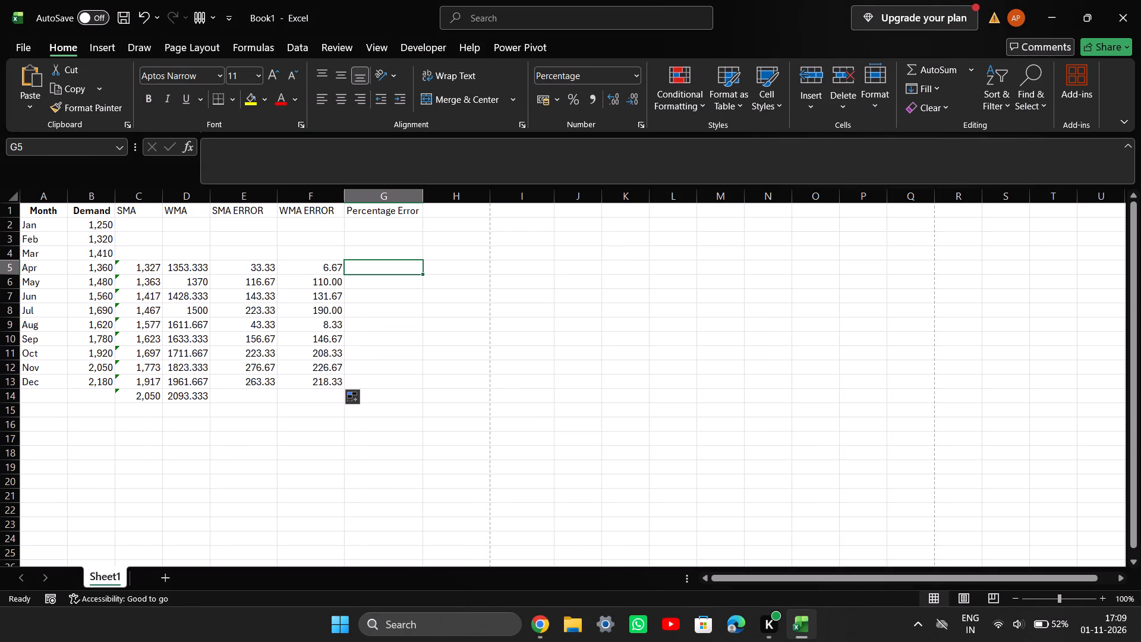
left_click(245, 400)
key("ctrl+v")
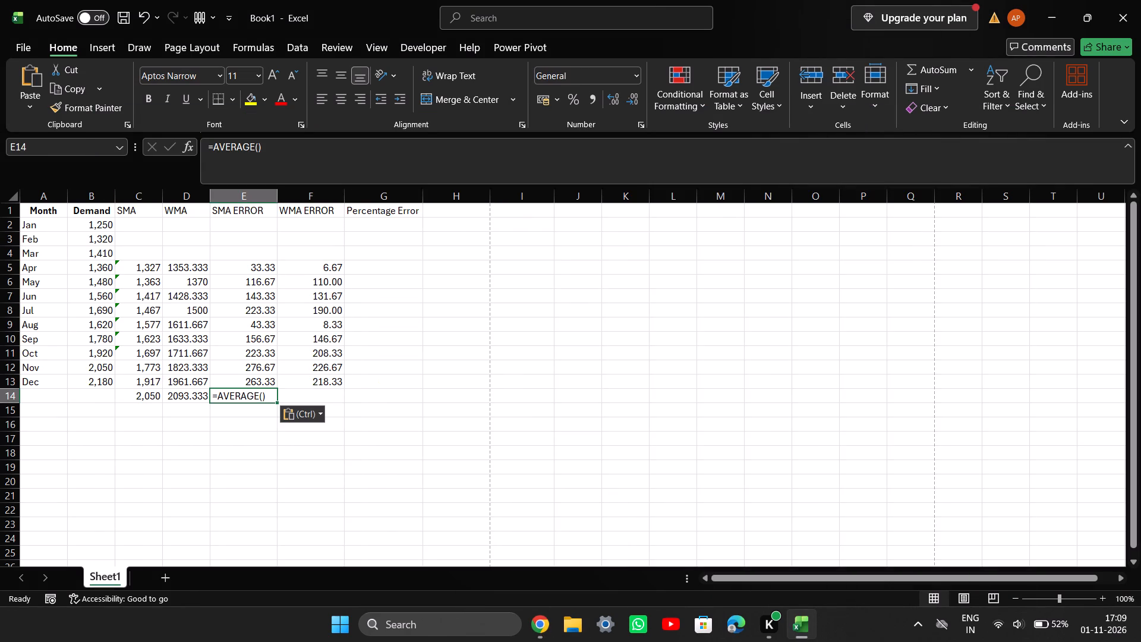
left_click(264, 395)
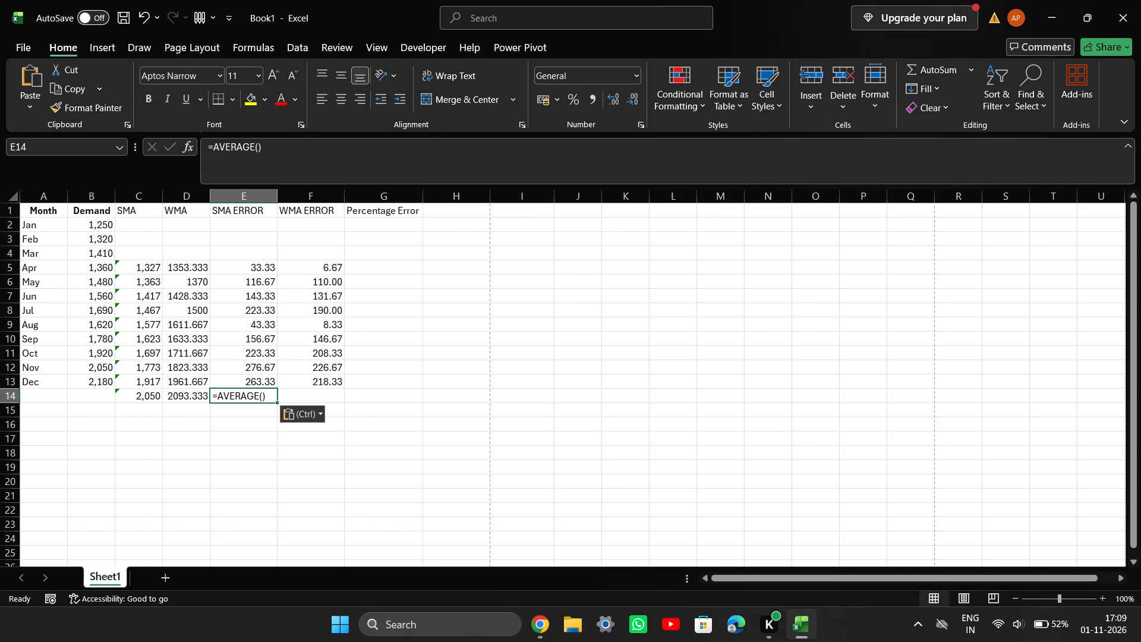
left_click(263, 396)
double_click(270, 398)
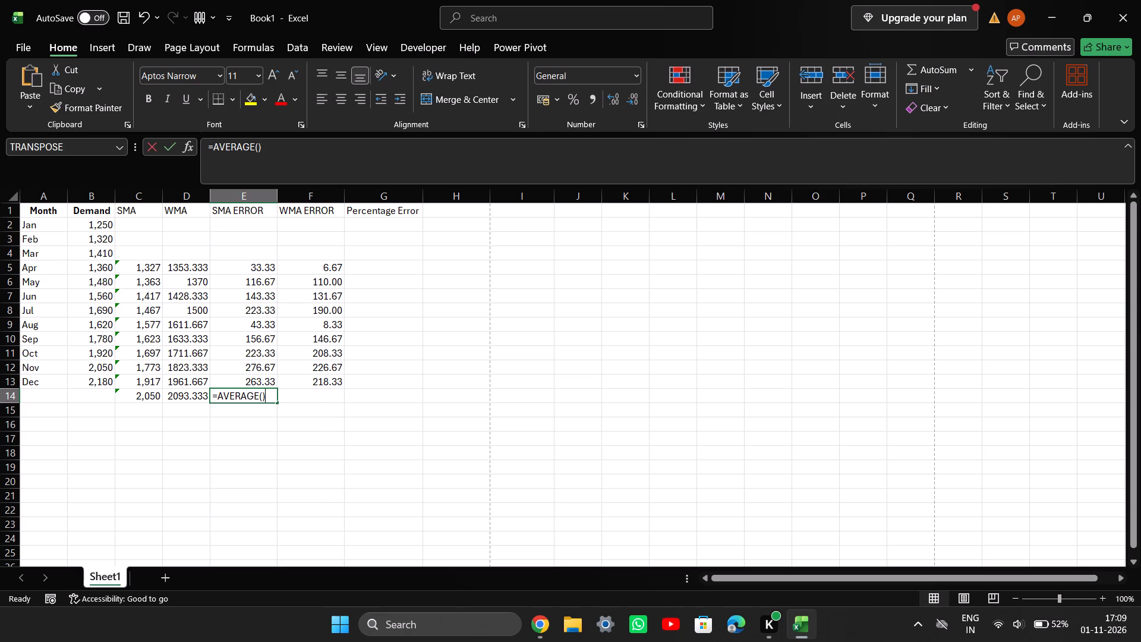
left_click(263, 399)
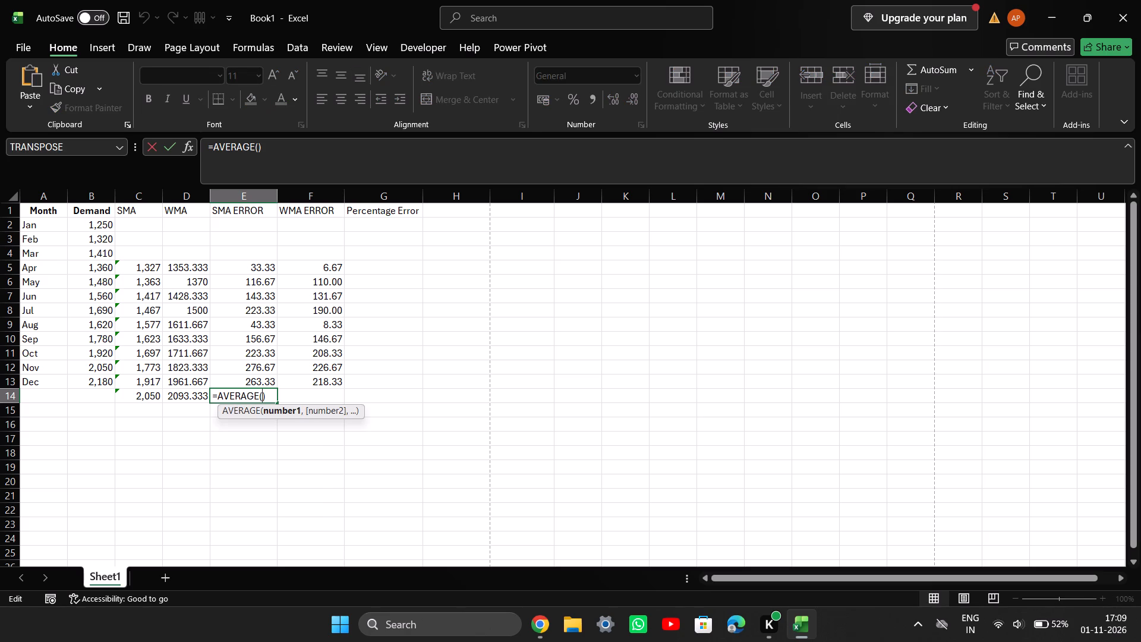
left_click_drag(245, 263, 259, 366)
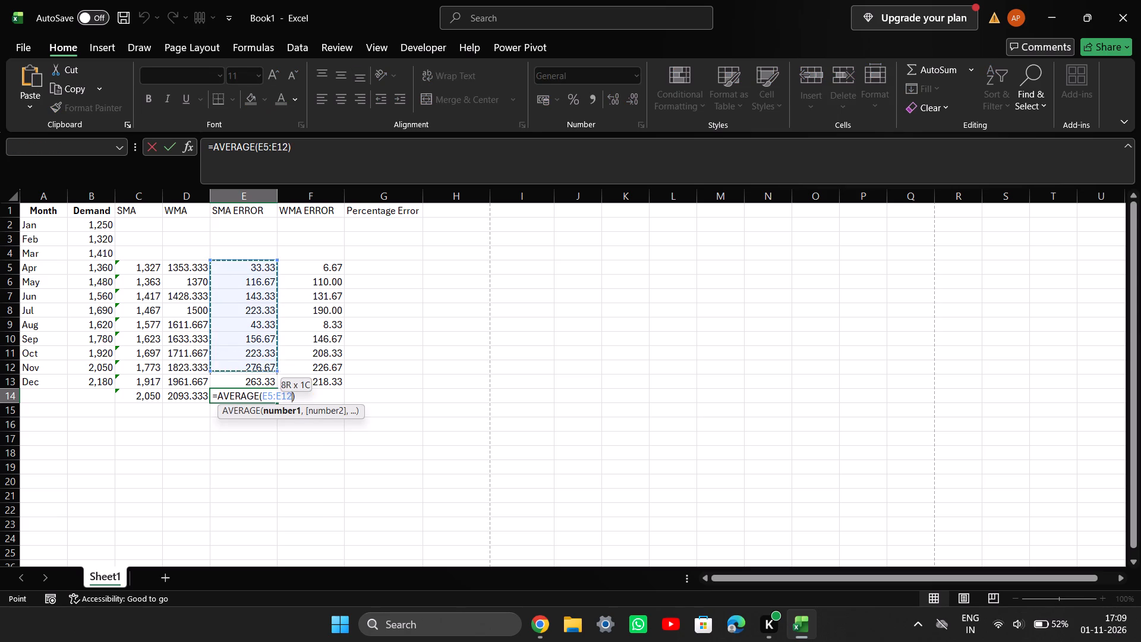
left_click_drag(259, 366, 256, 381)
key("Return")
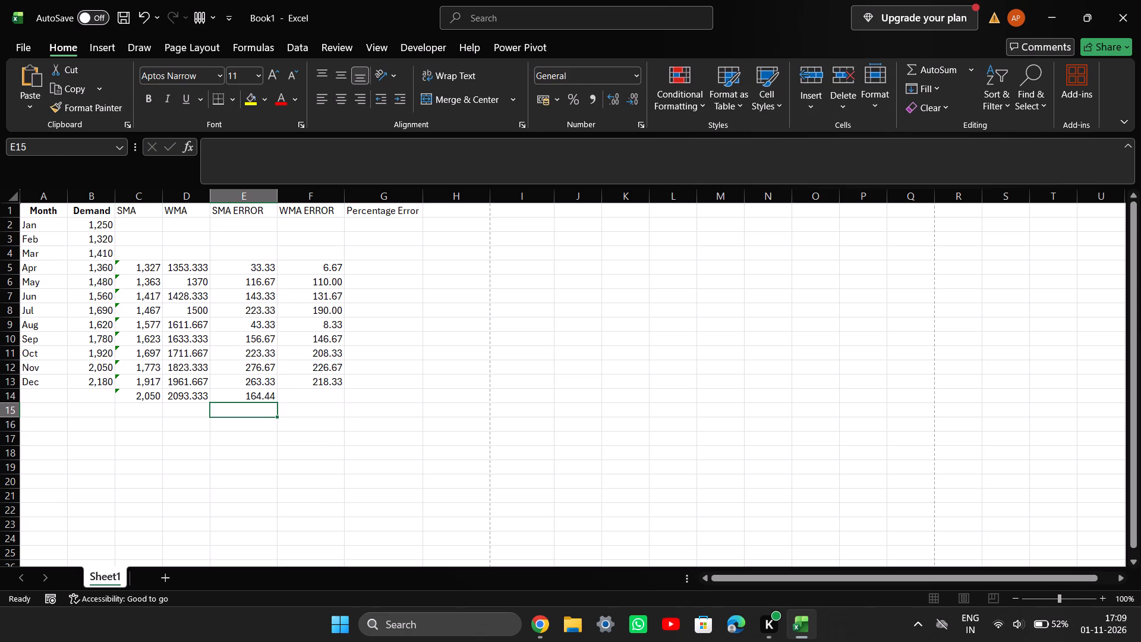
Paste the average formula into F14 and complete it as =AVERAGE(F5:F13) for the WMA errors.
left_click(302, 399)
key("ctrl+v")
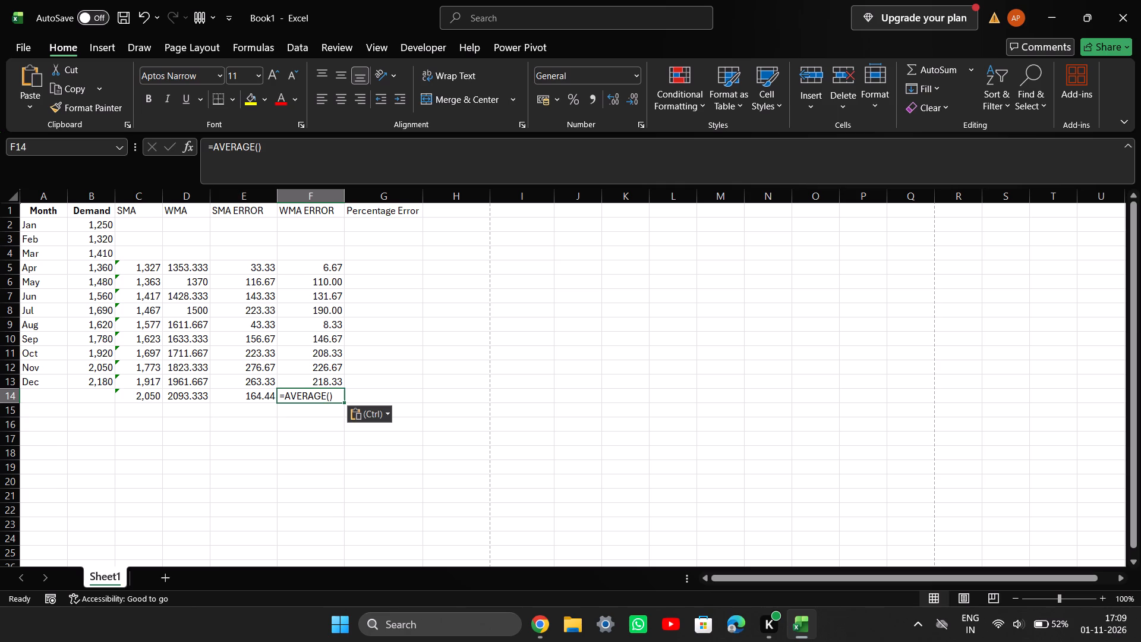
left_click(322, 395)
left_click_drag(322, 395, 329, 395)
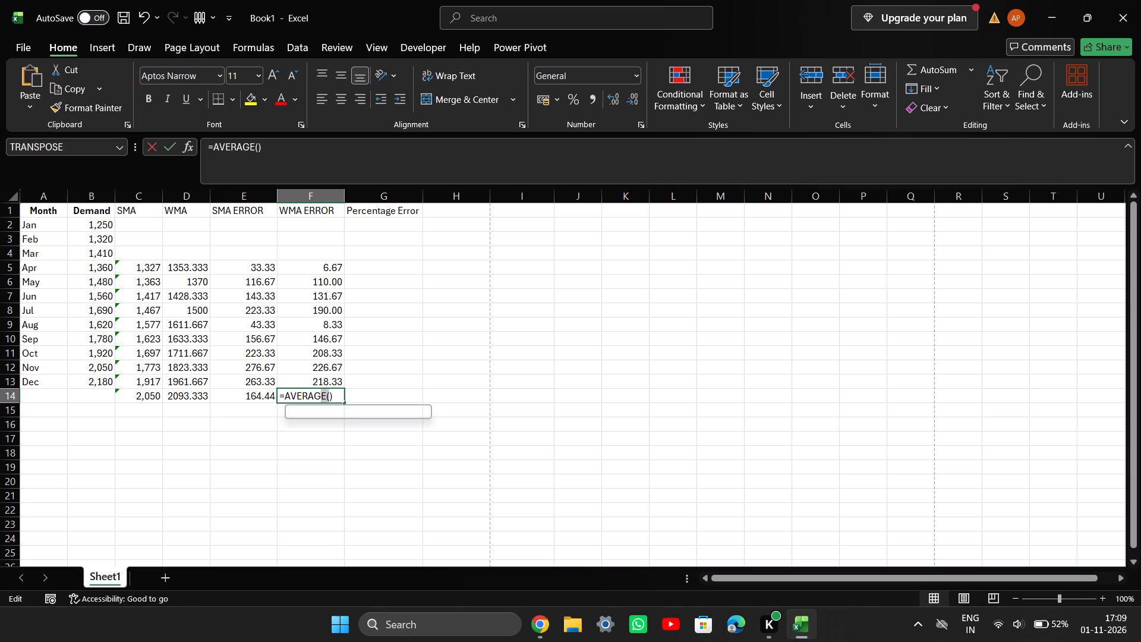
left_click(329, 395)
left_click_drag(316, 265, 336, 362)
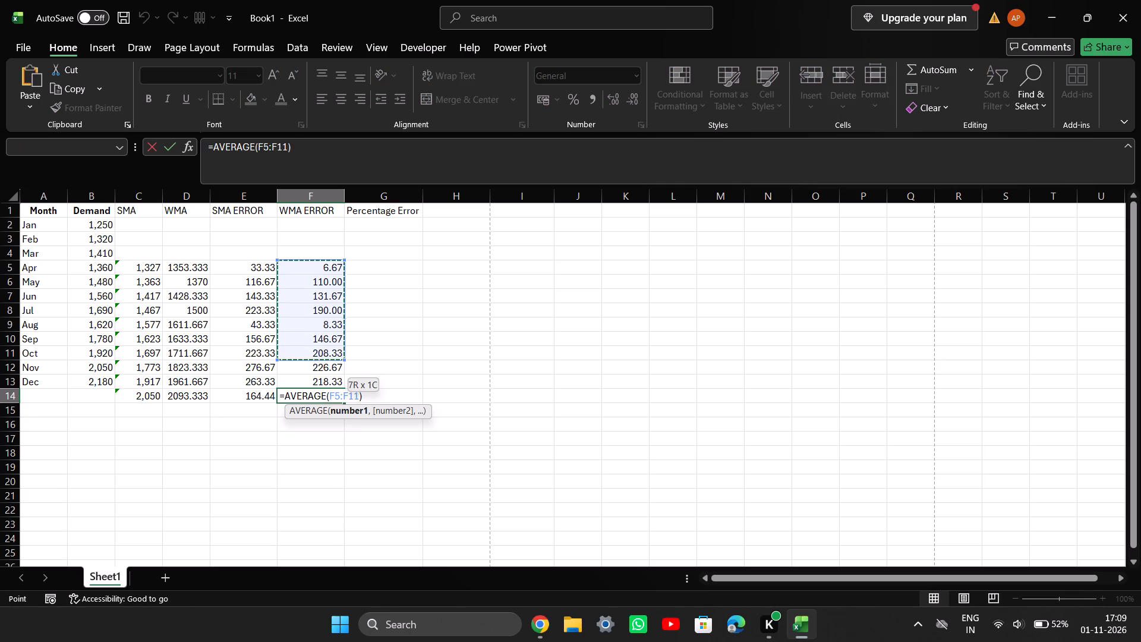
left_click_drag(336, 362, 335, 380)
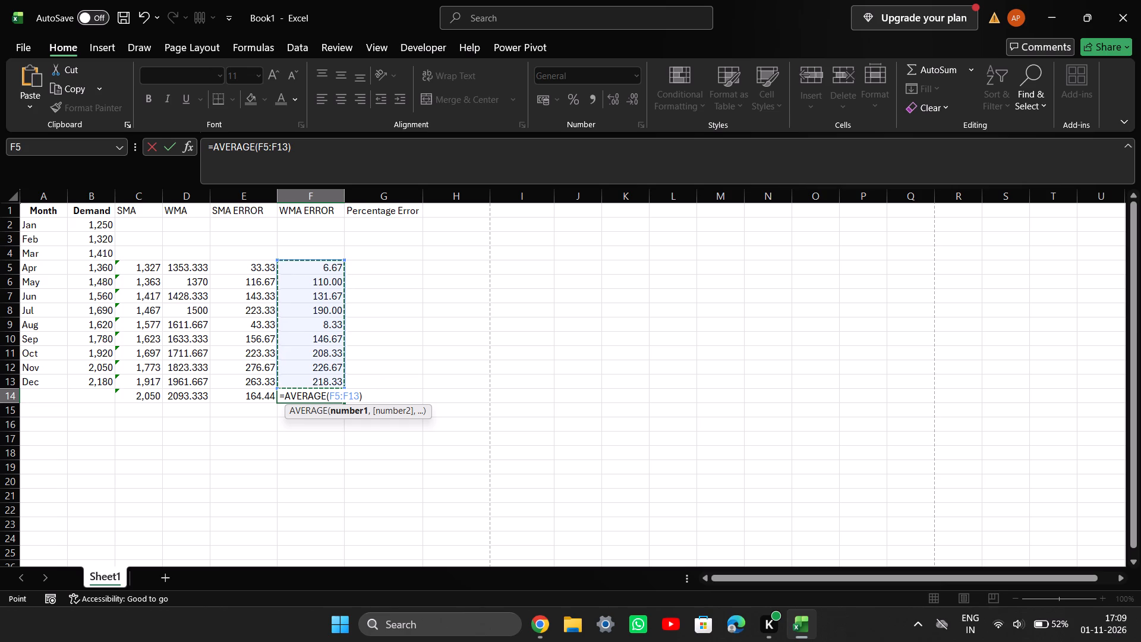
key("Return")
Switch to the PDF in Chrome and copy the =SQRT(MSE) formula from item 5 of the Excel Steps.
left_click(532, 612)
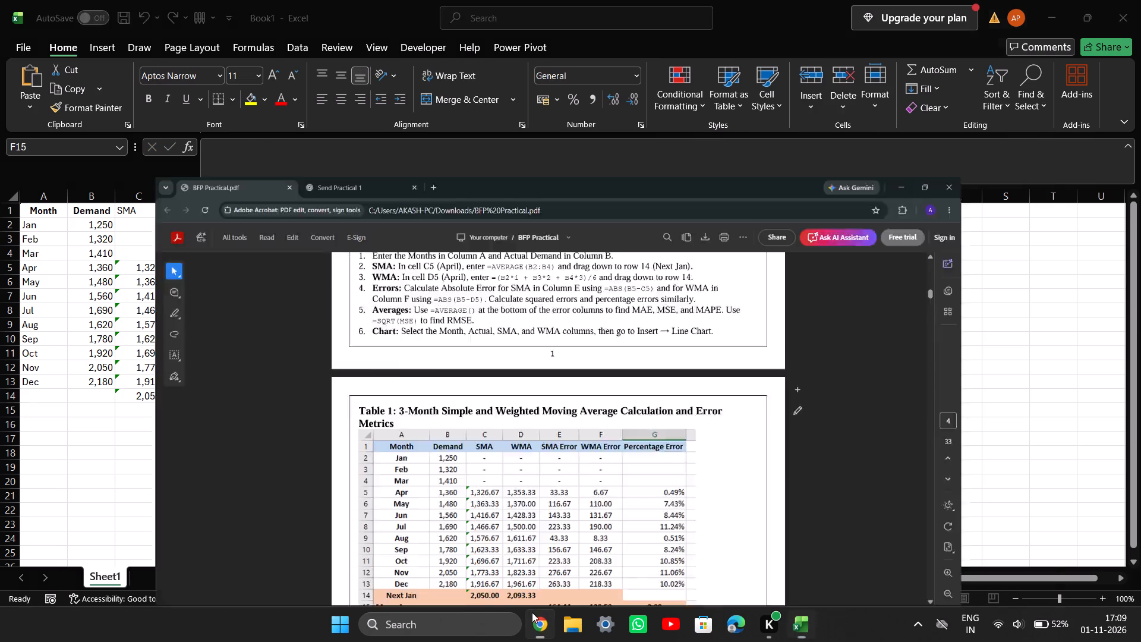
scroll(576, 524, "down", 2)
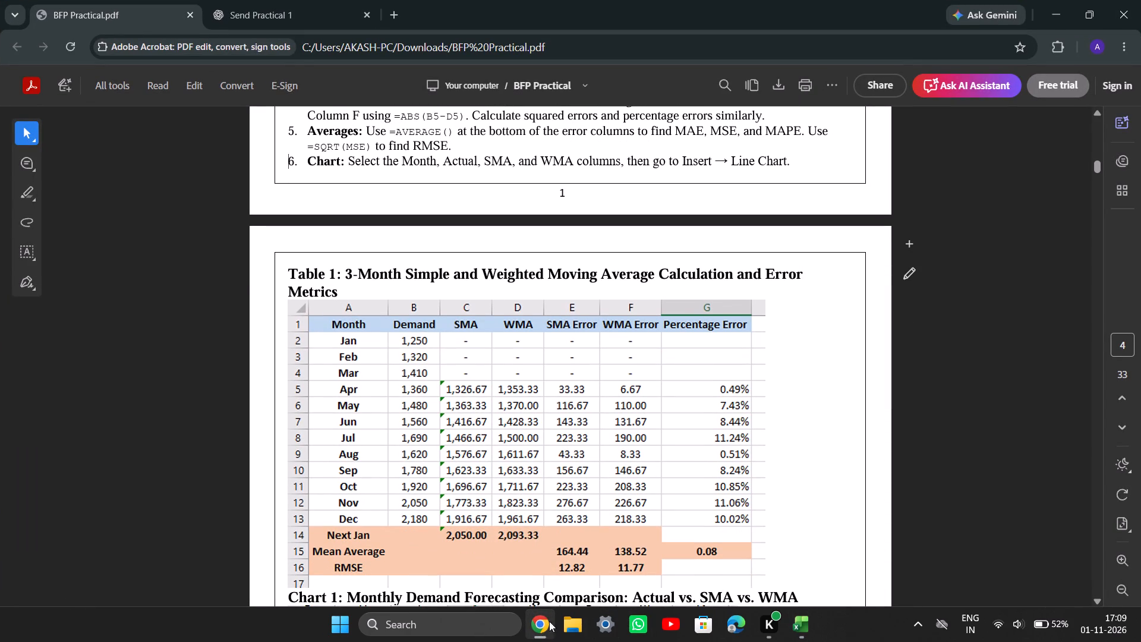
scroll(616, 360, "up", 1)
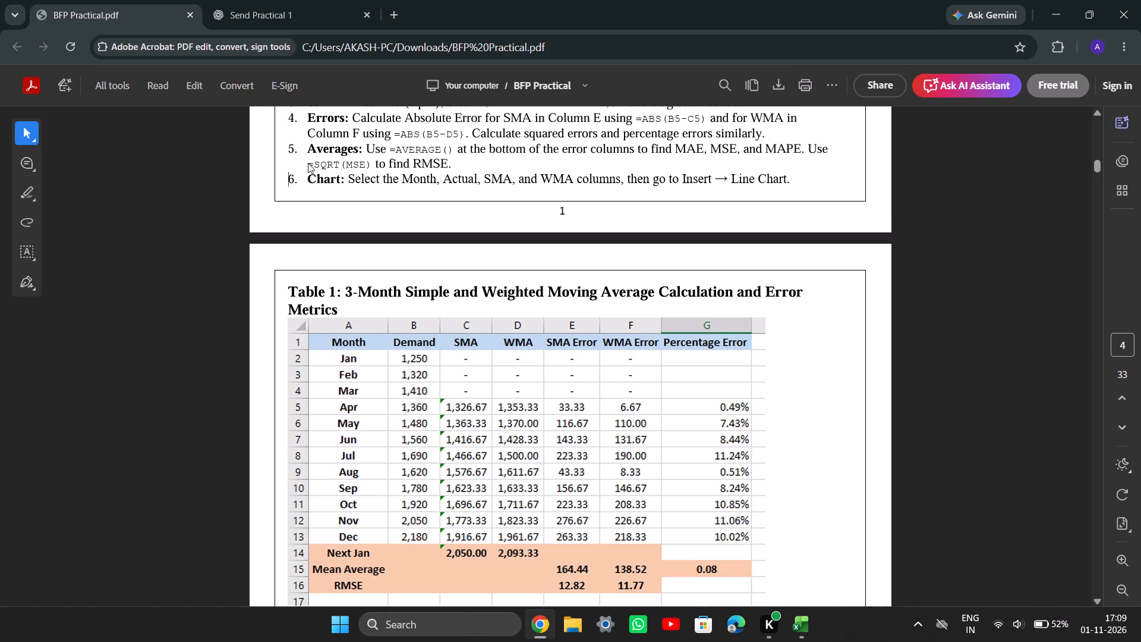
left_click_drag(308, 163, 363, 168)
left_click_drag(363, 168, 370, 167)
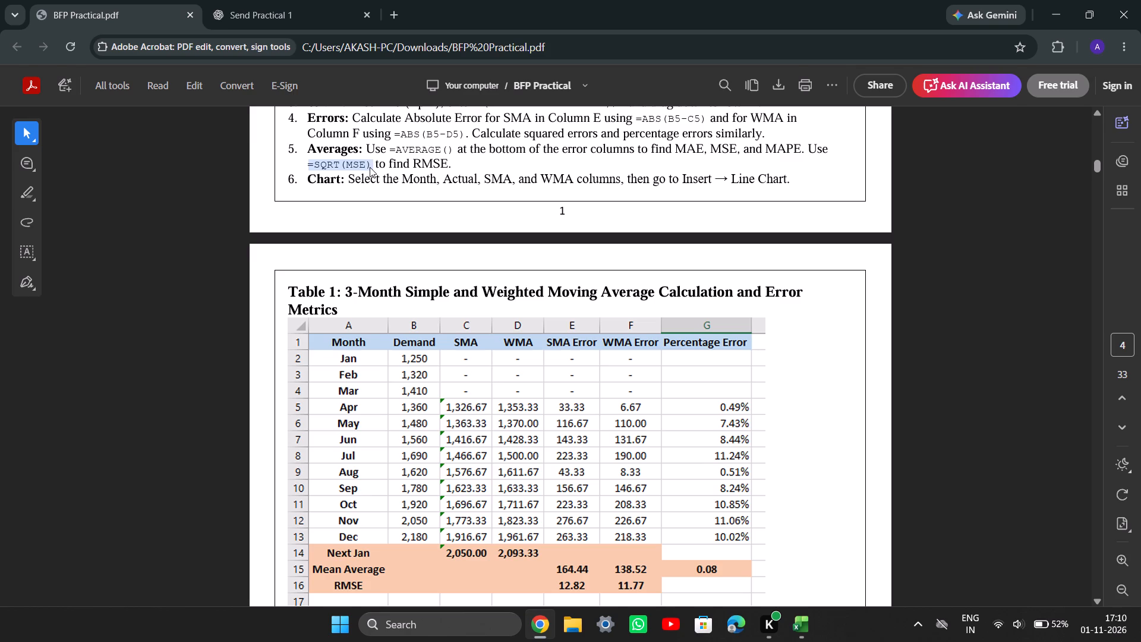
key("ctrl+c")
key("ctrl+c")
key("ctrl+c")
key("ctrl+c")
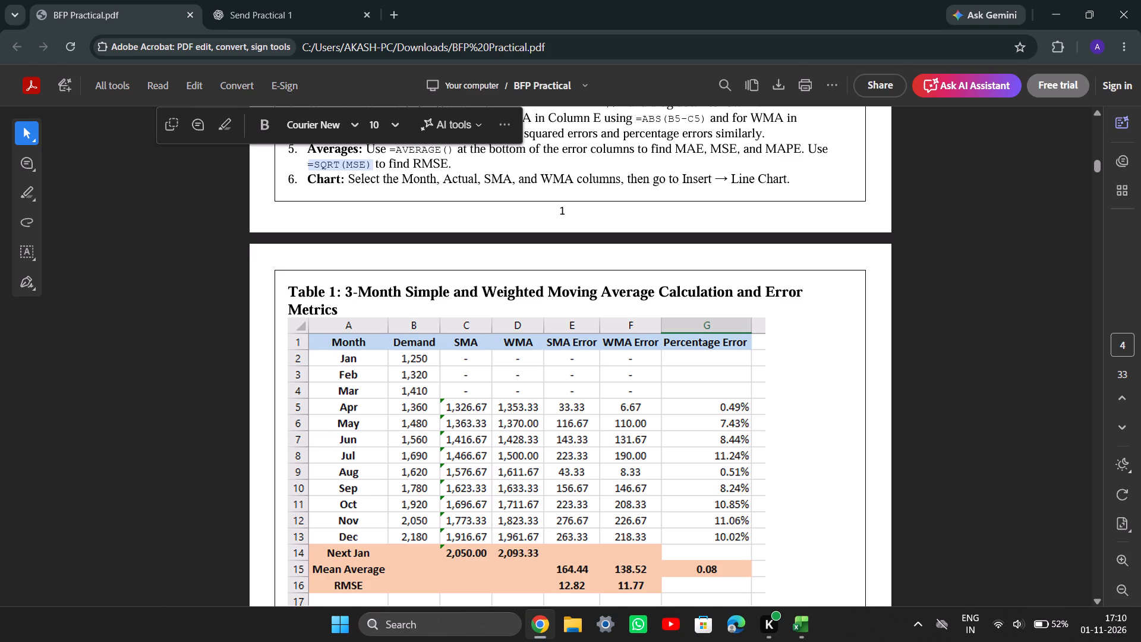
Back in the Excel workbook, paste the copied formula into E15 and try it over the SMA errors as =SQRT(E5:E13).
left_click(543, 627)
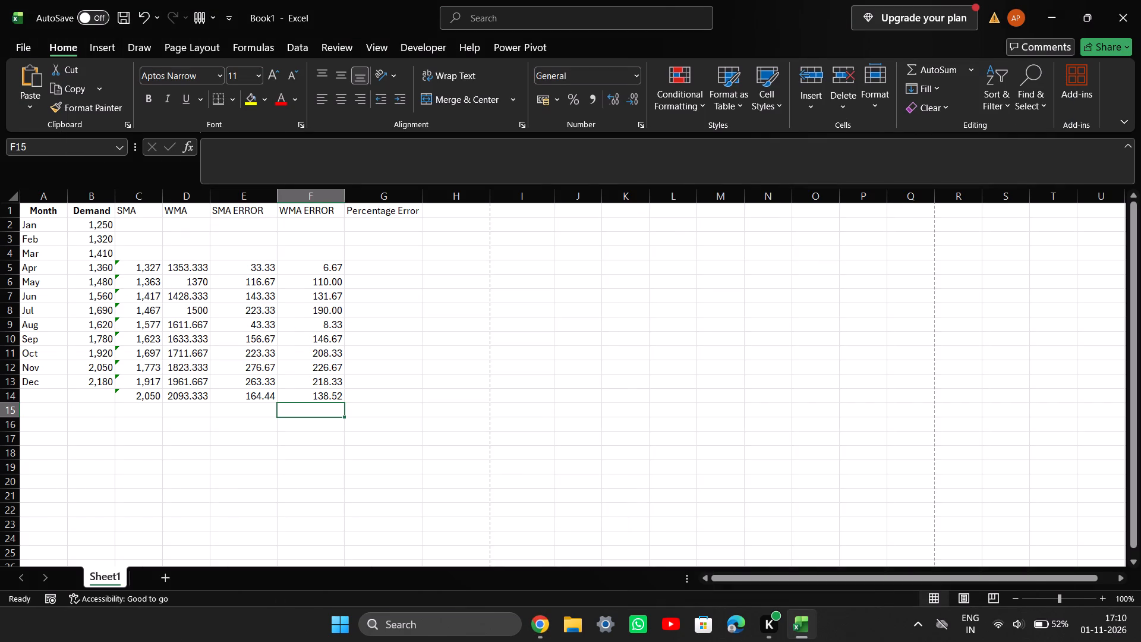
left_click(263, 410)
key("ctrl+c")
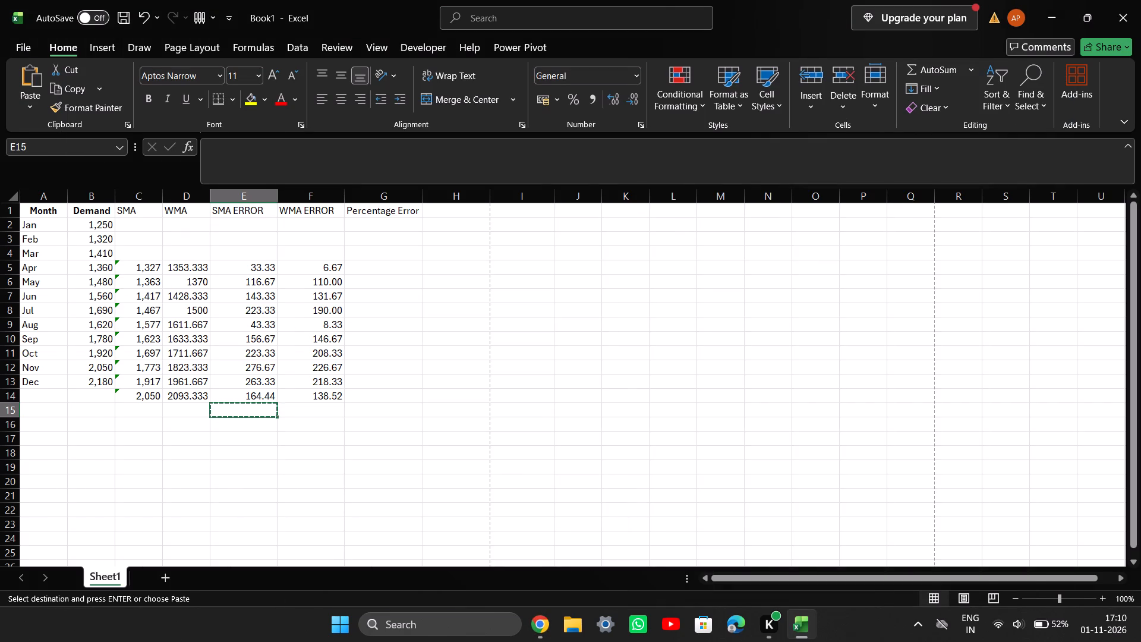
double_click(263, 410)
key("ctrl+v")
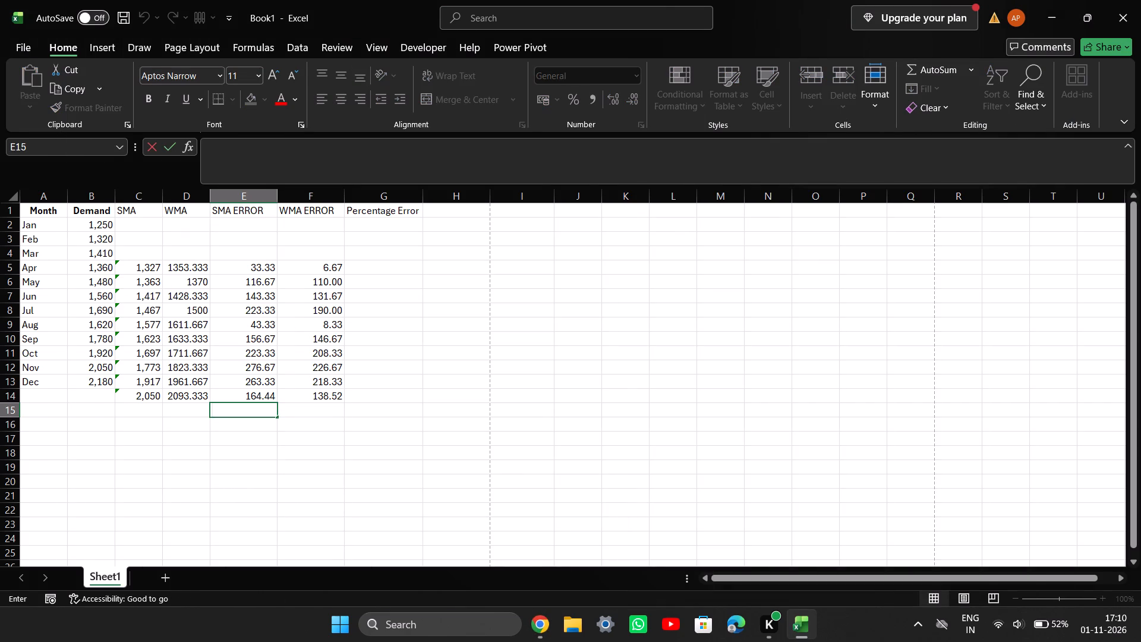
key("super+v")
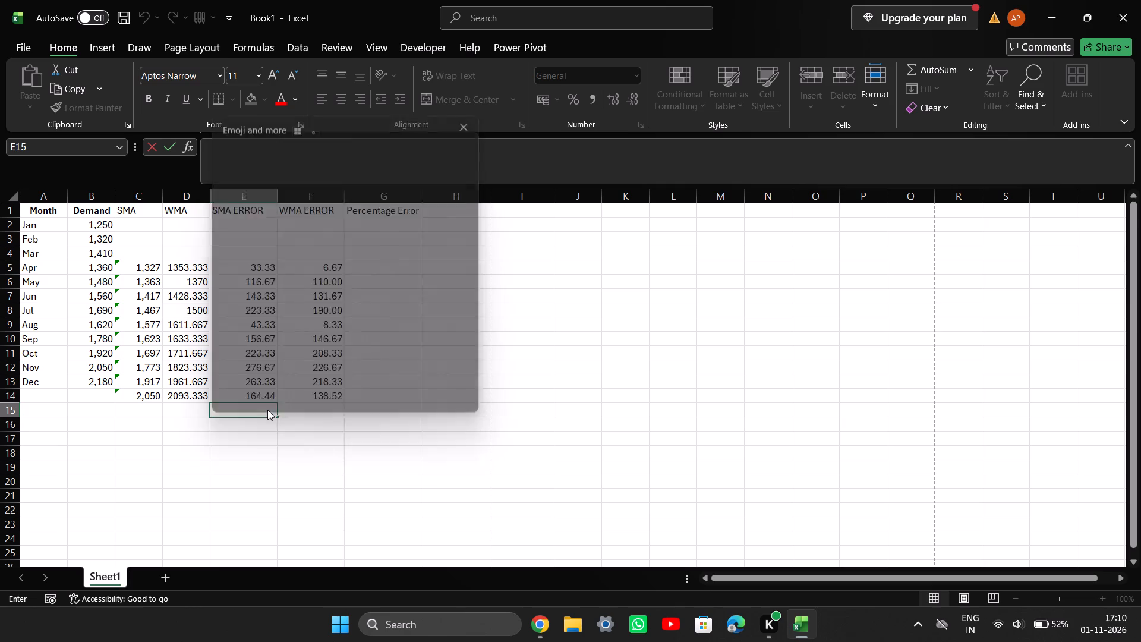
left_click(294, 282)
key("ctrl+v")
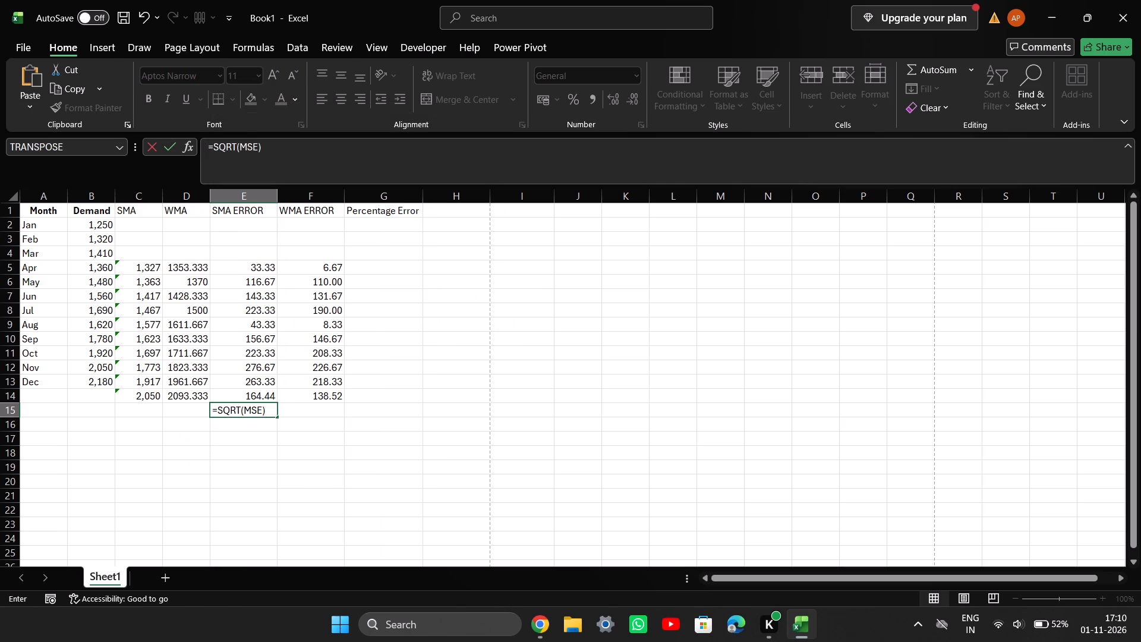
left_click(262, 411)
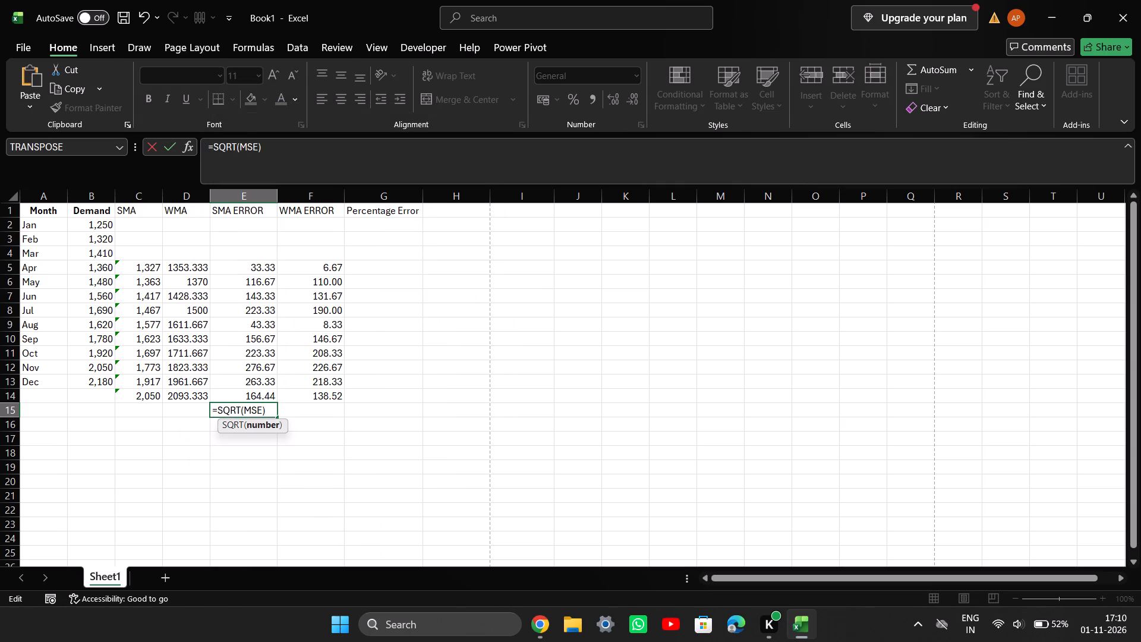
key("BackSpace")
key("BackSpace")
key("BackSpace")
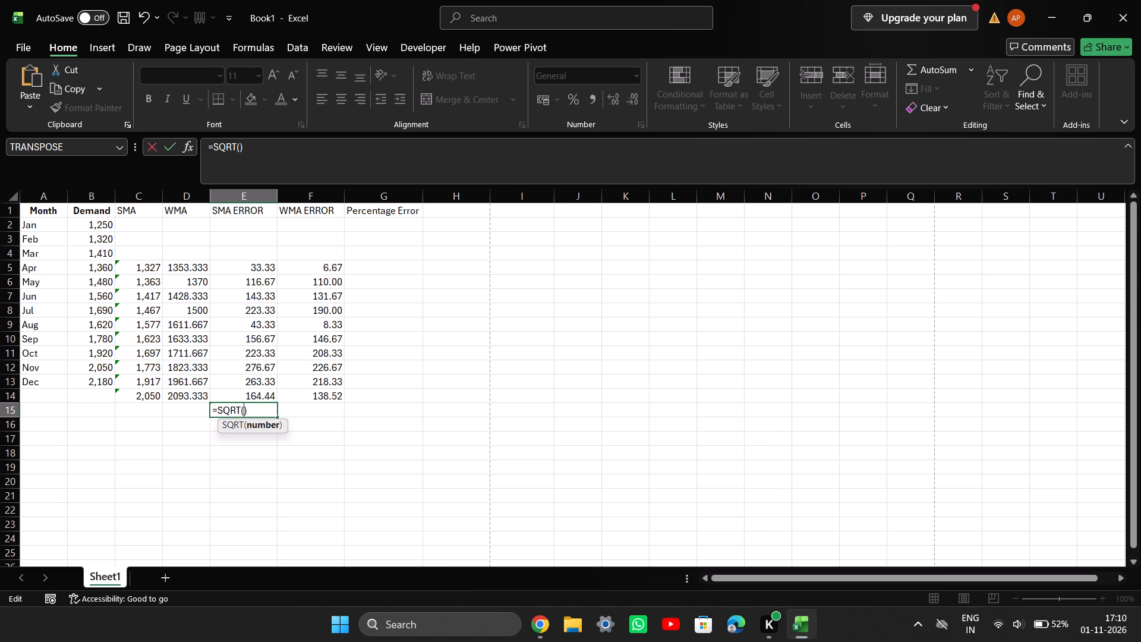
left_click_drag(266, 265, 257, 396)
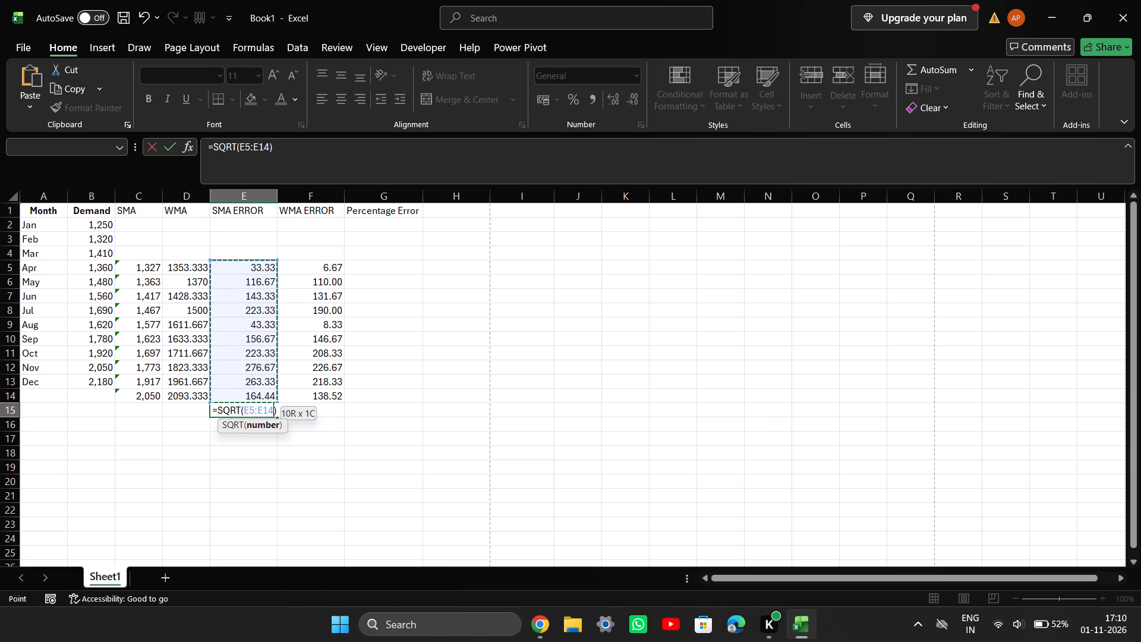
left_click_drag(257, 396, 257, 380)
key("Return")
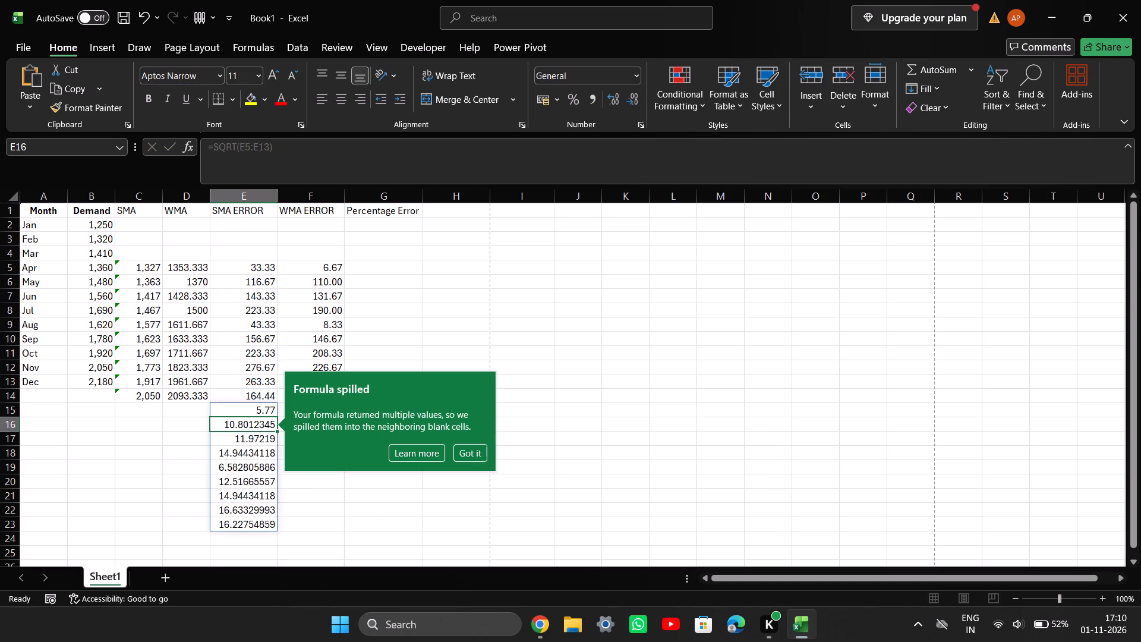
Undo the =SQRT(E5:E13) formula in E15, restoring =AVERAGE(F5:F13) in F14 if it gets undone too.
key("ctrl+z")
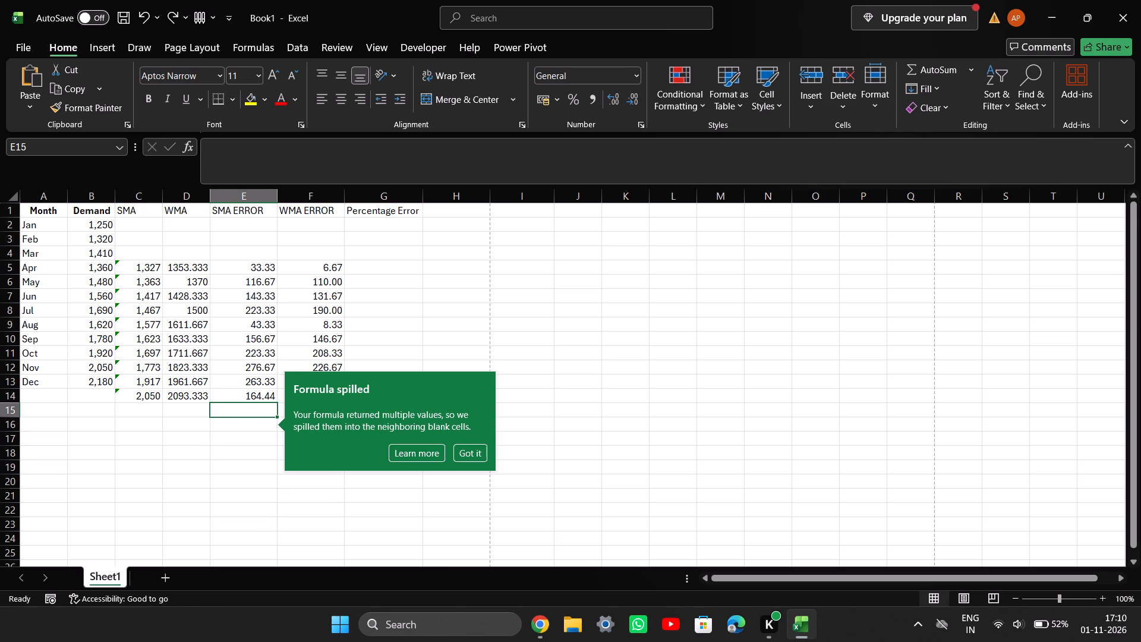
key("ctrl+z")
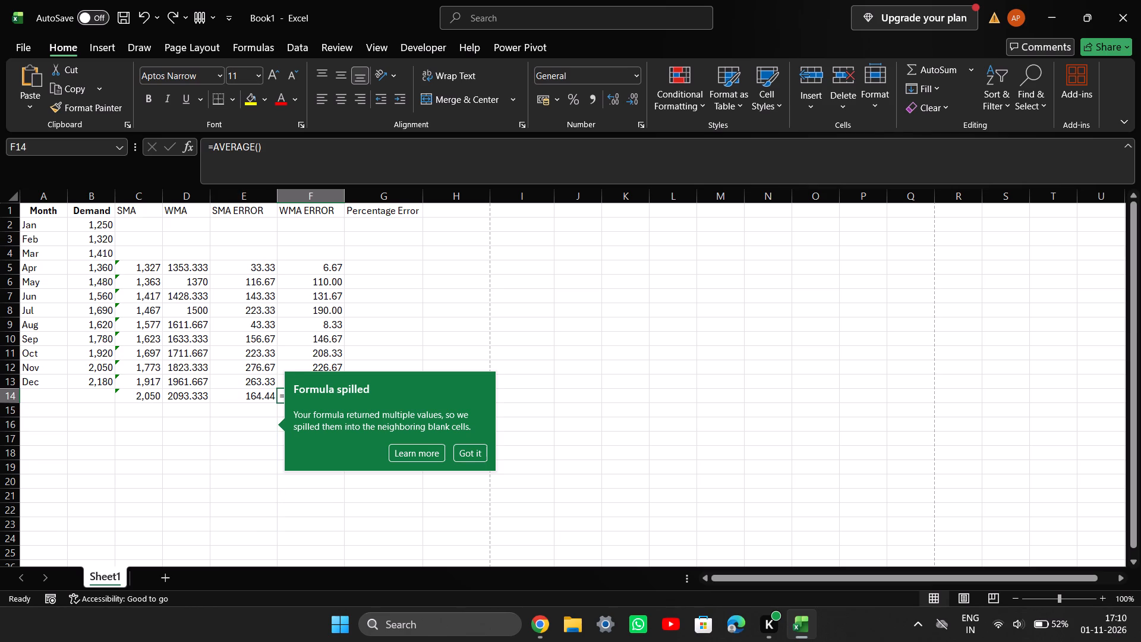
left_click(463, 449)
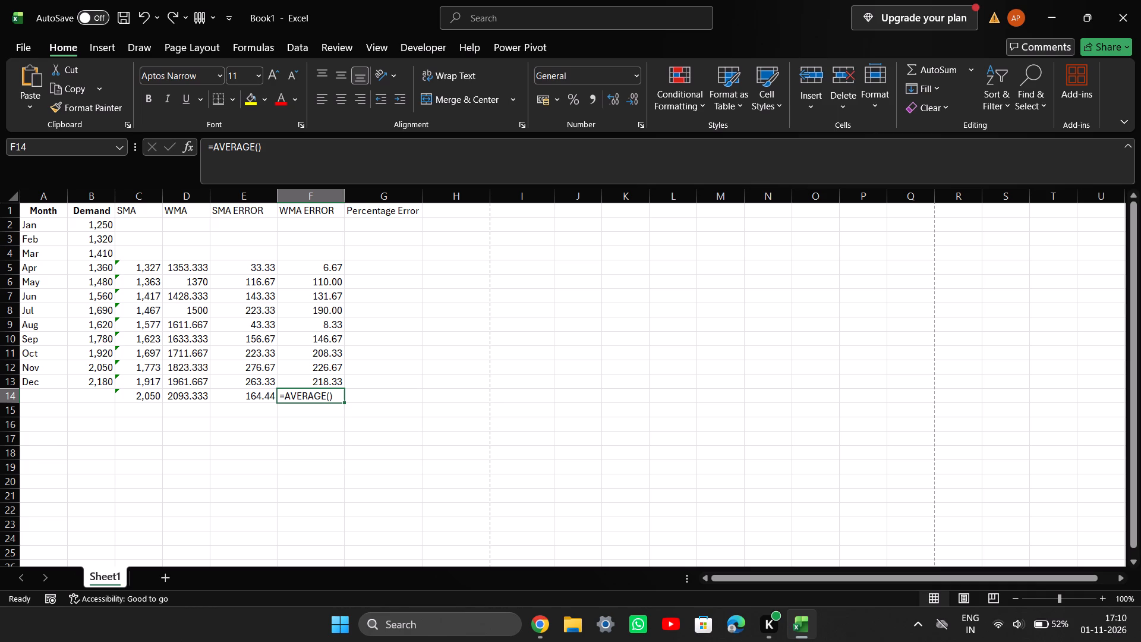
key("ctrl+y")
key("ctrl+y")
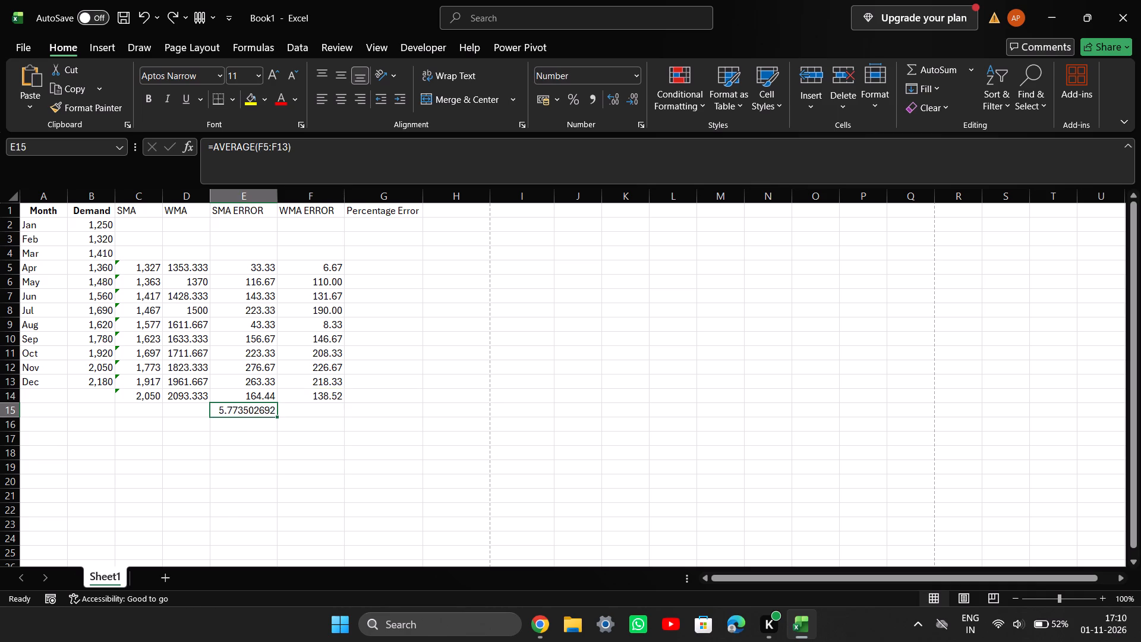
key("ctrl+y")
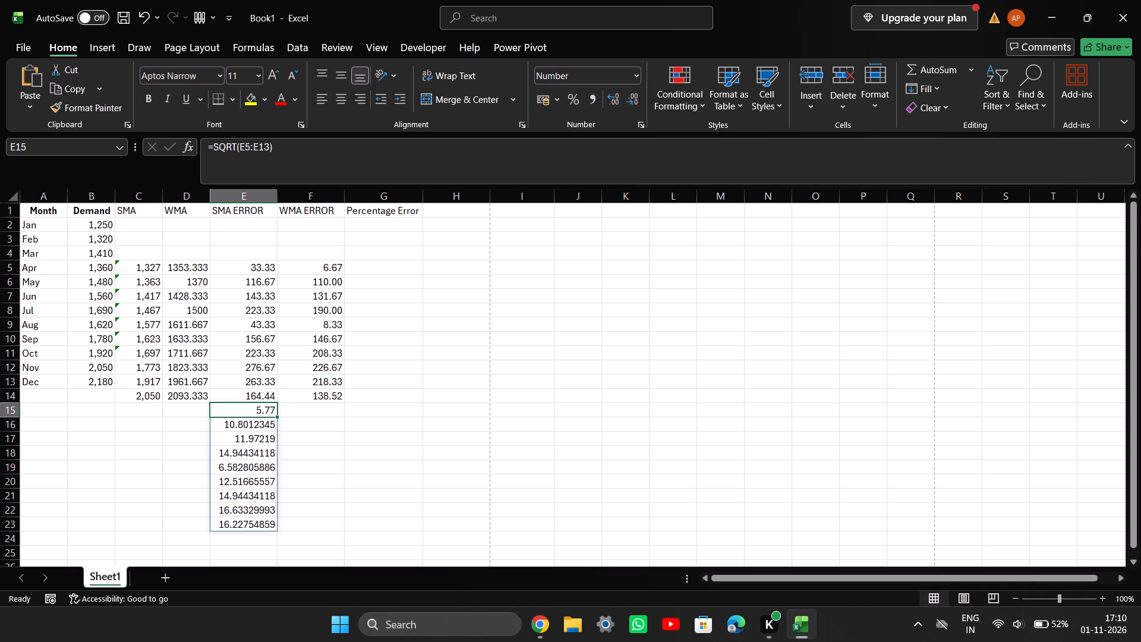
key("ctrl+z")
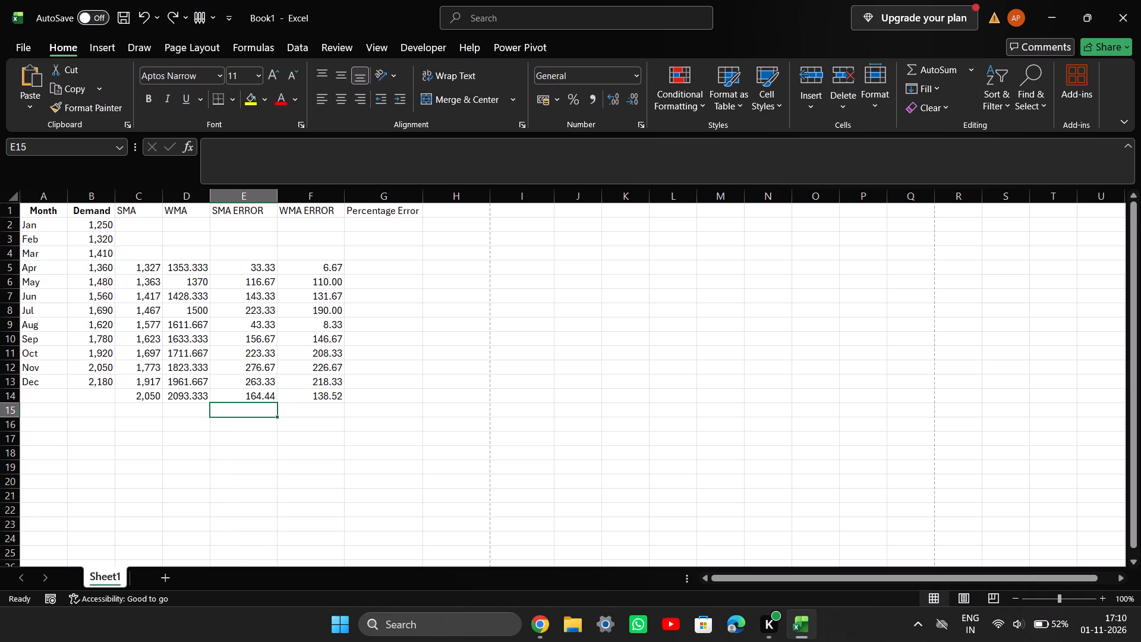
Paste the =SQRT(MSE) formula from the clipboard history into E15 and complete it as =SQRT(E14) for the SMA RMSE.
left_click(244, 410)
double_click(244, 410)
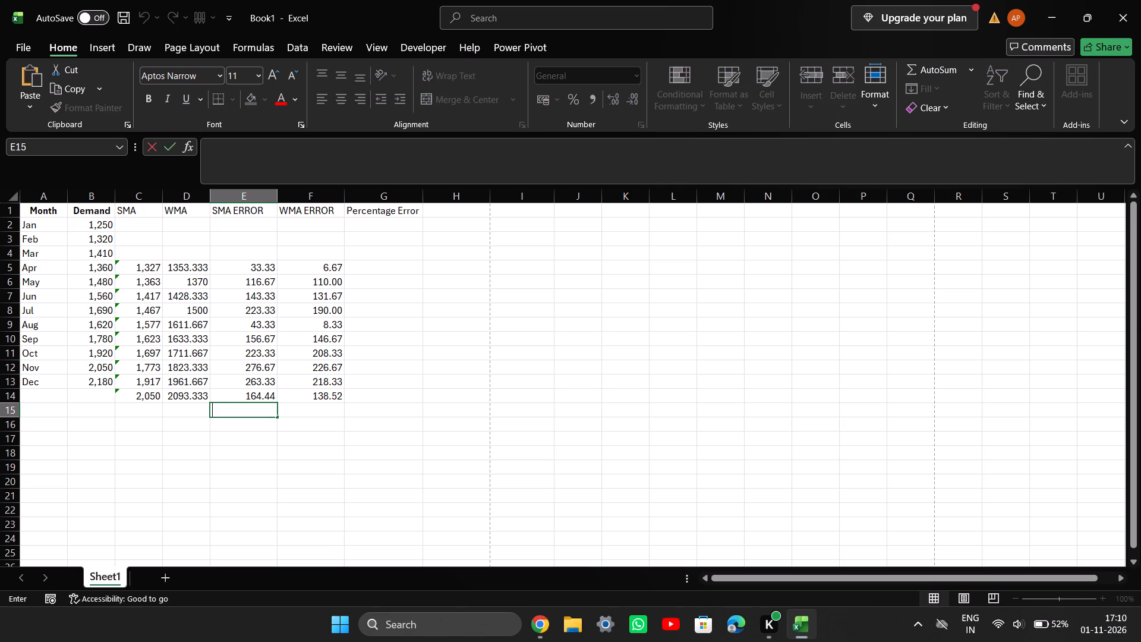
key("equal")
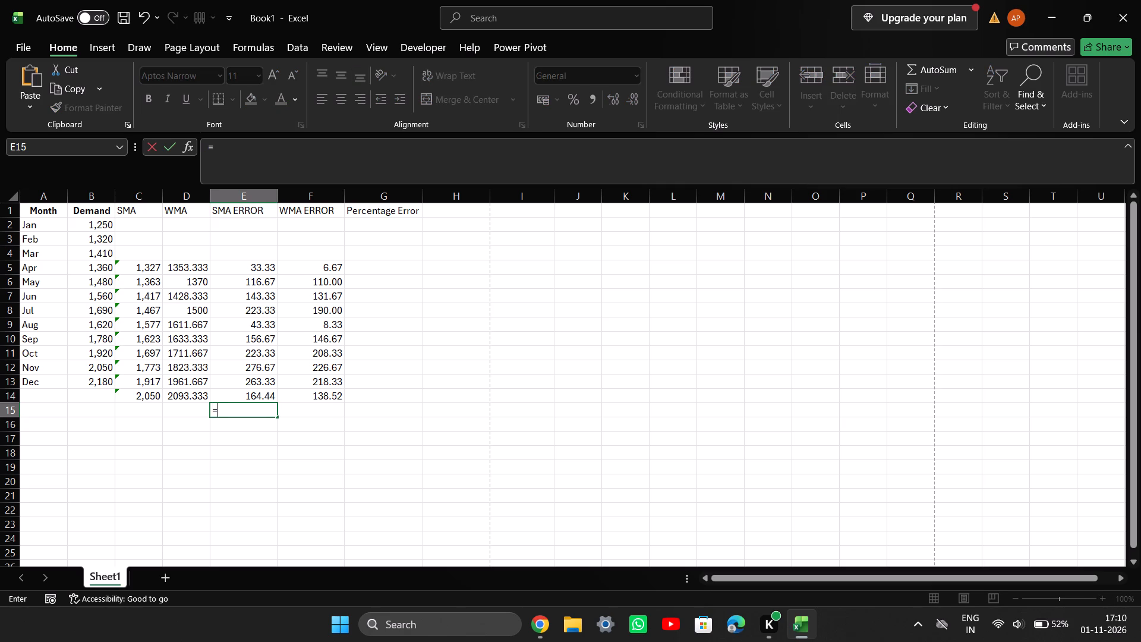
key("BackSpace")
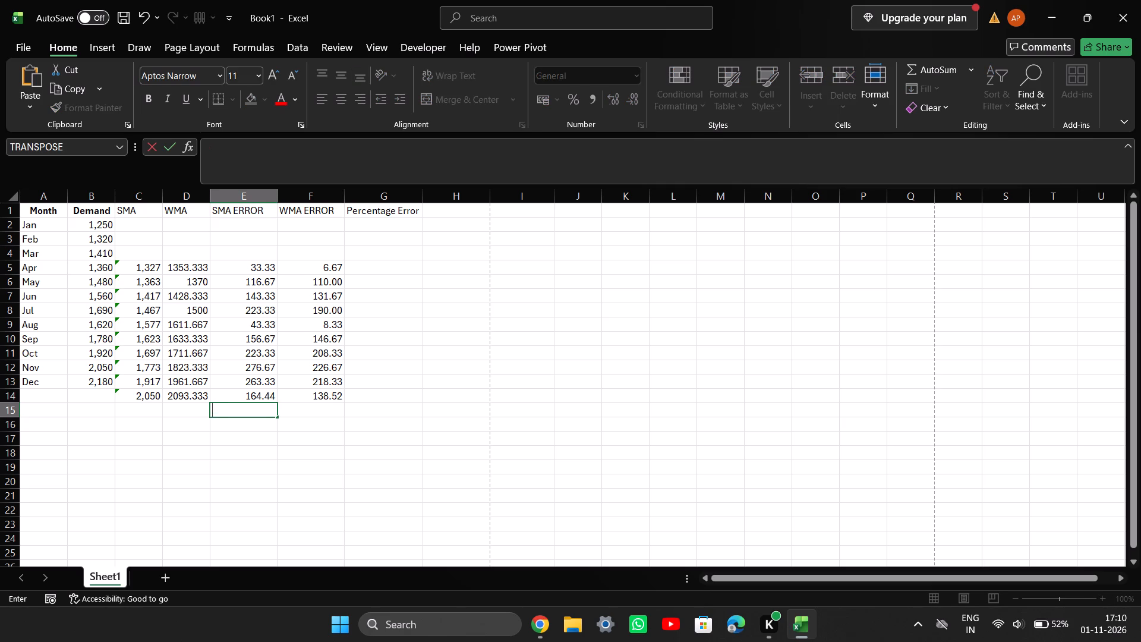
key("super+v")
left_click(279, 294)
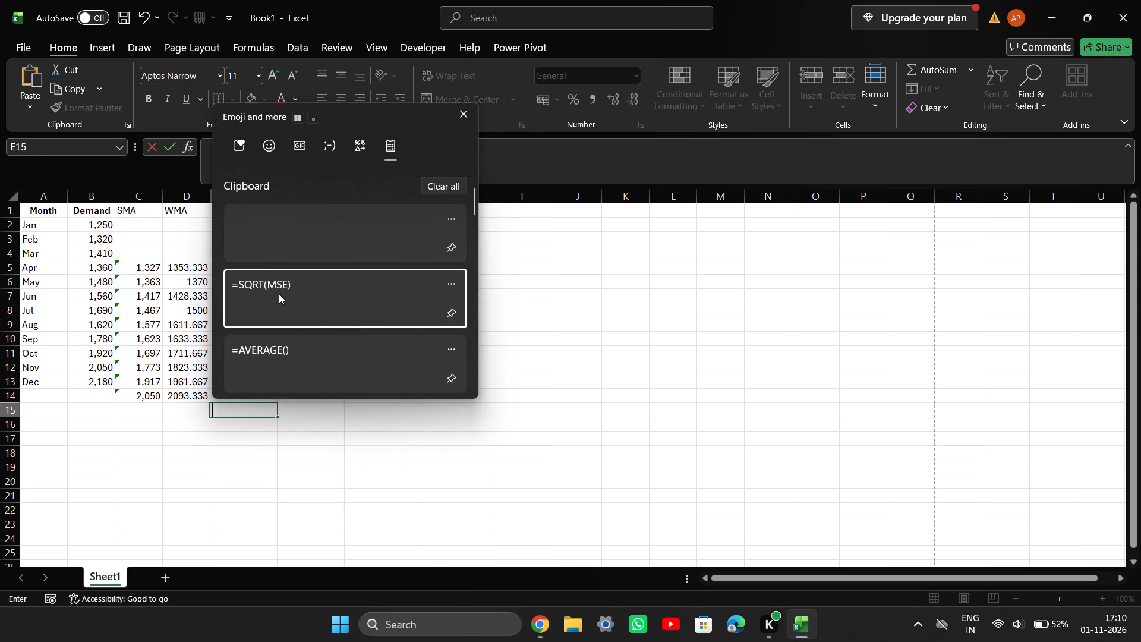
key("ctrl+v")
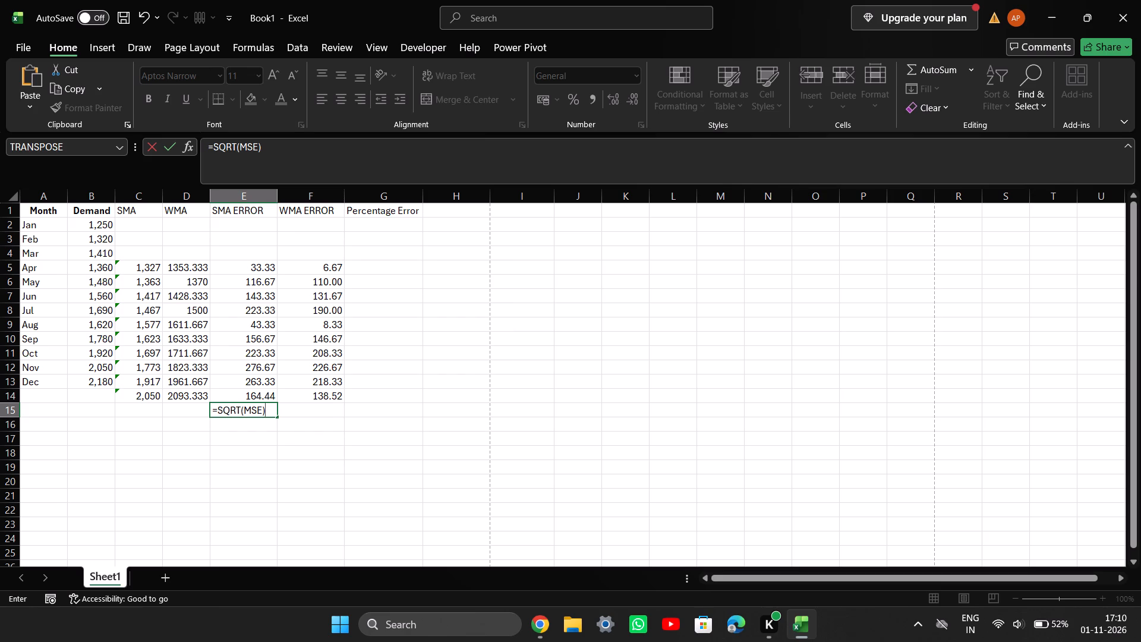
left_click(261, 412)
key("BackSpace")
key("BackSpace")
key("BackSpace")
scroll(261, 412, "down", 1)
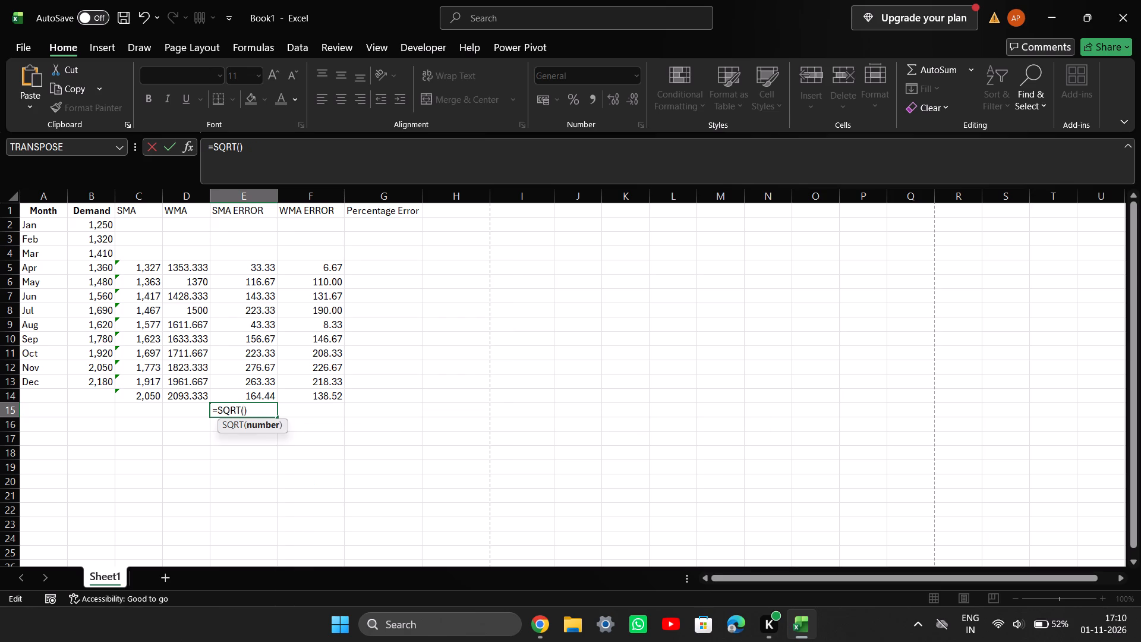
scroll(261, 412, "down", 1)
left_click(255, 395)
key("Return")
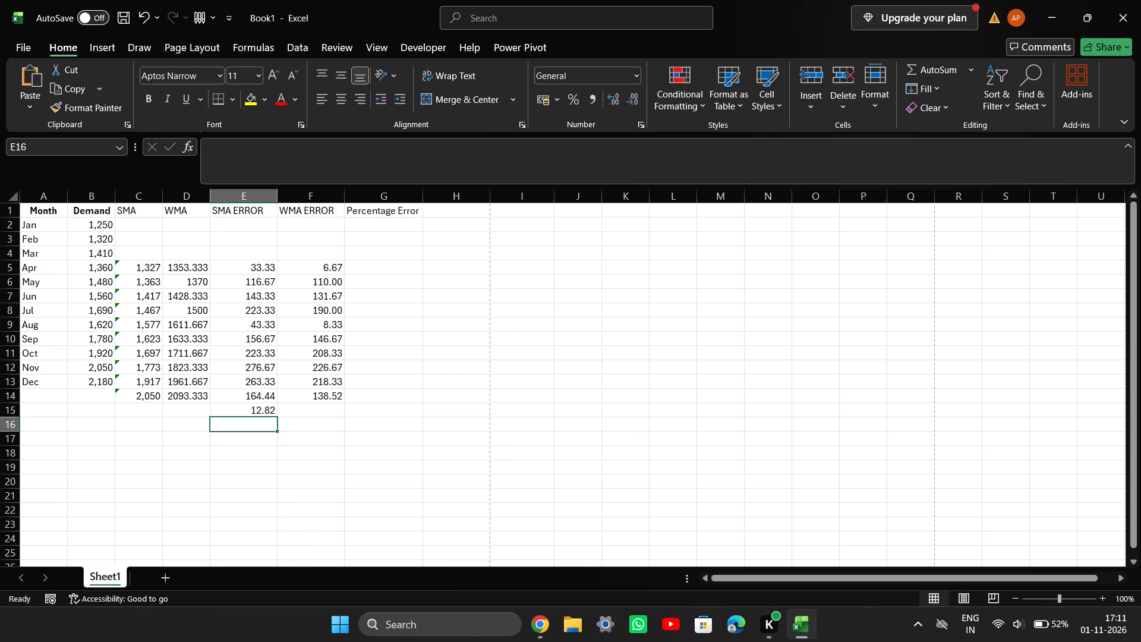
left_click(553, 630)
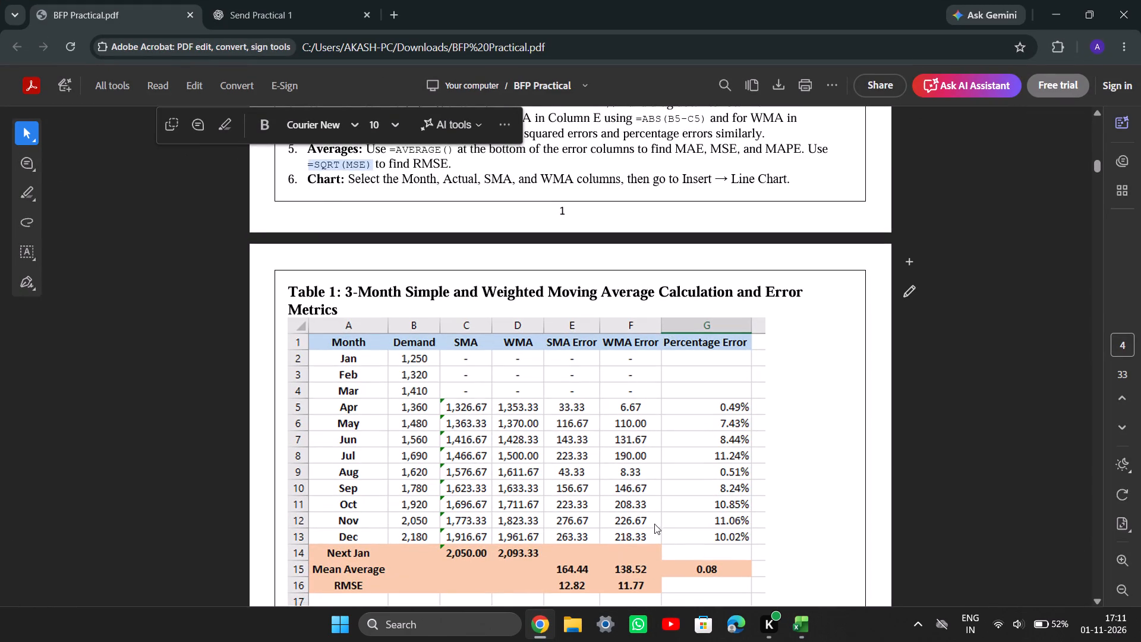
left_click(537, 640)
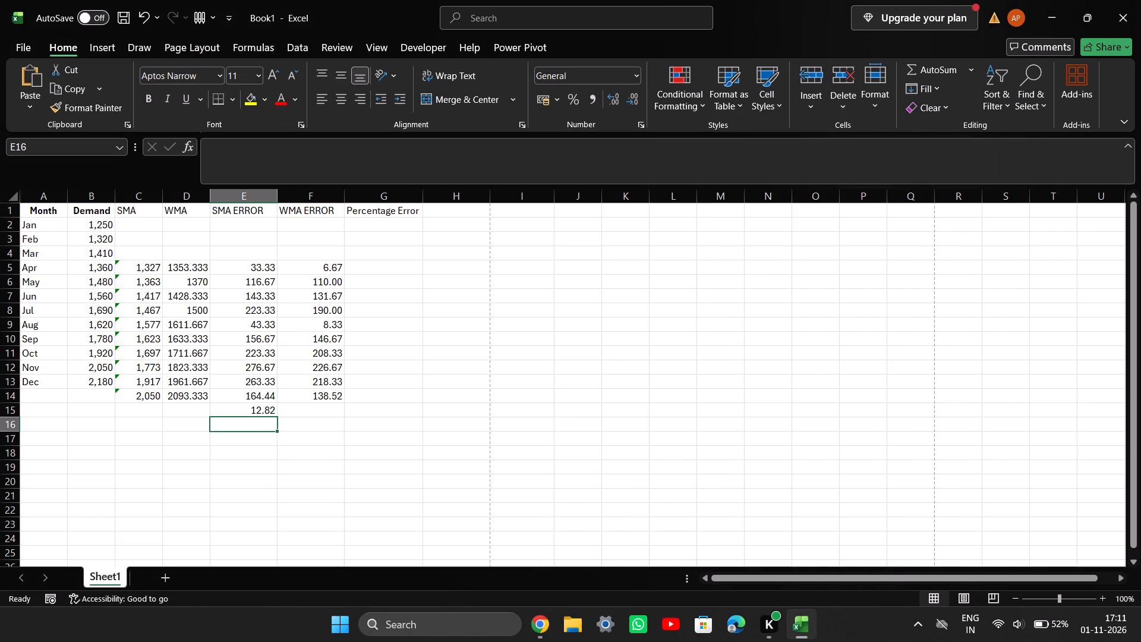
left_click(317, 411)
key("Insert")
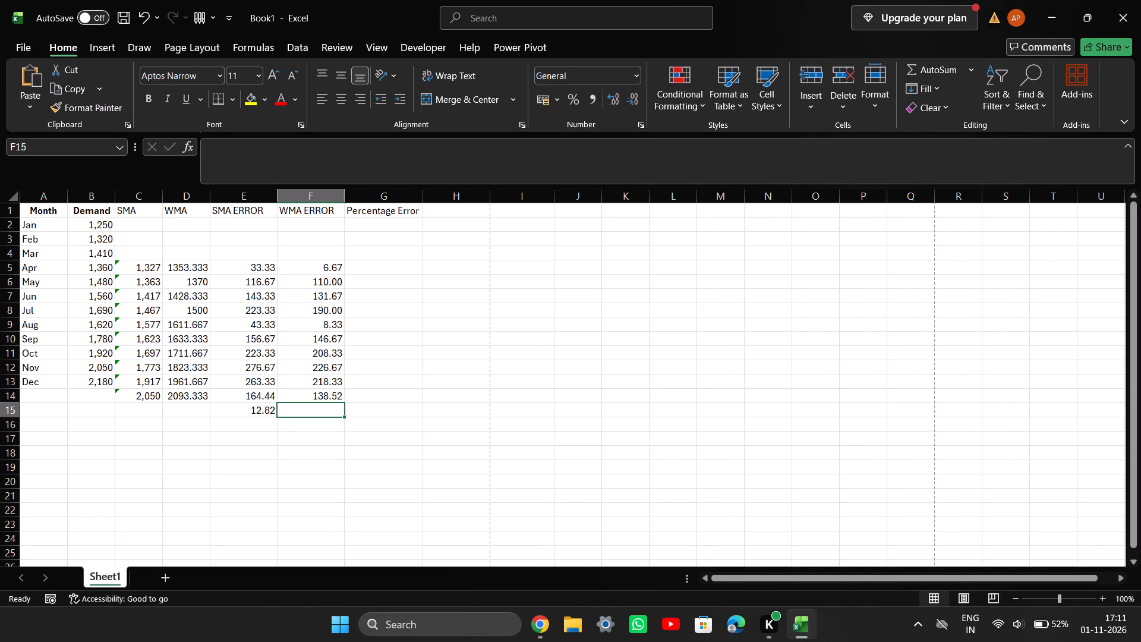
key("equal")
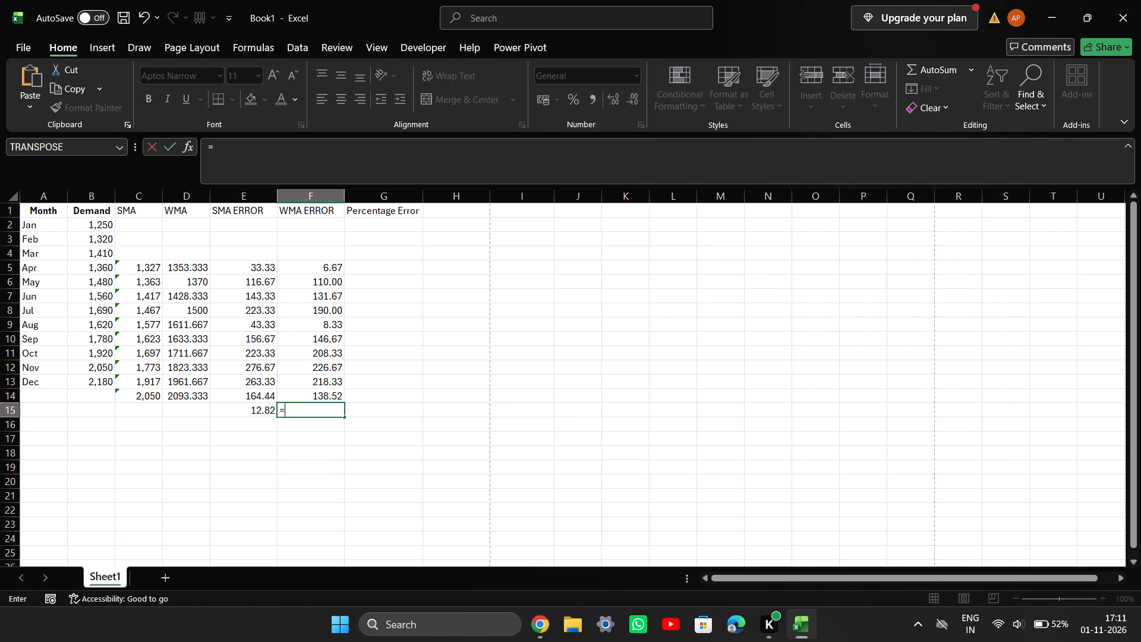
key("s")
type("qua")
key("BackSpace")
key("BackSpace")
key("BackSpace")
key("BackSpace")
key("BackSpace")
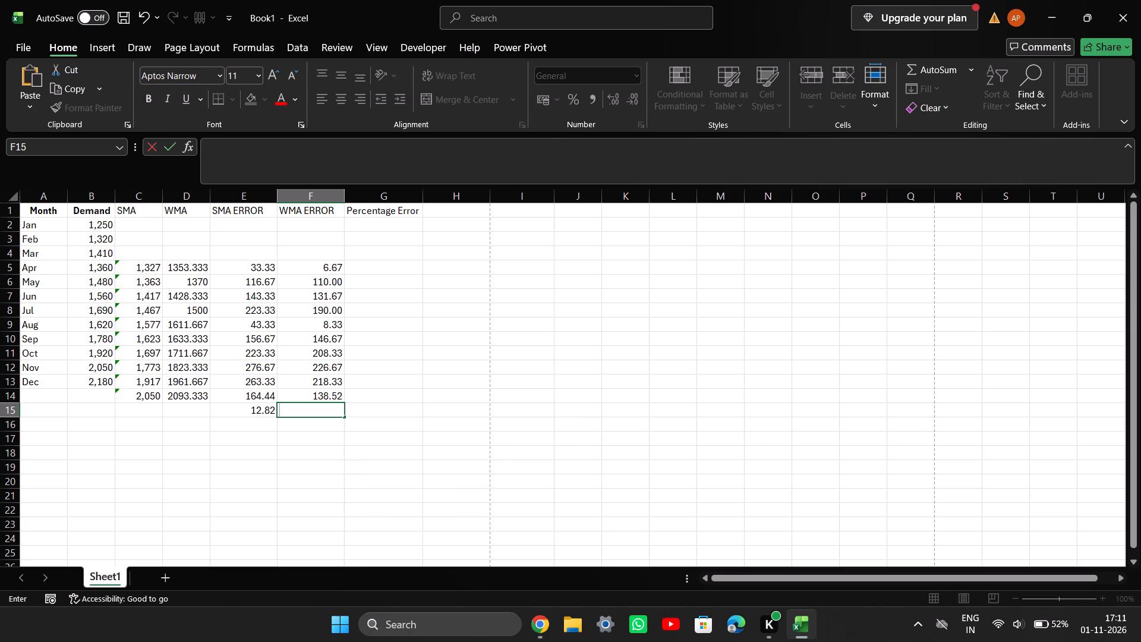
Paste the =SQRT(MSE) formula from the clipboard history into F15 and complete it as =SQRT(F14) for the WMA RMSE.
key("super+v")
left_click(365, 301)
key("ctrl+v")
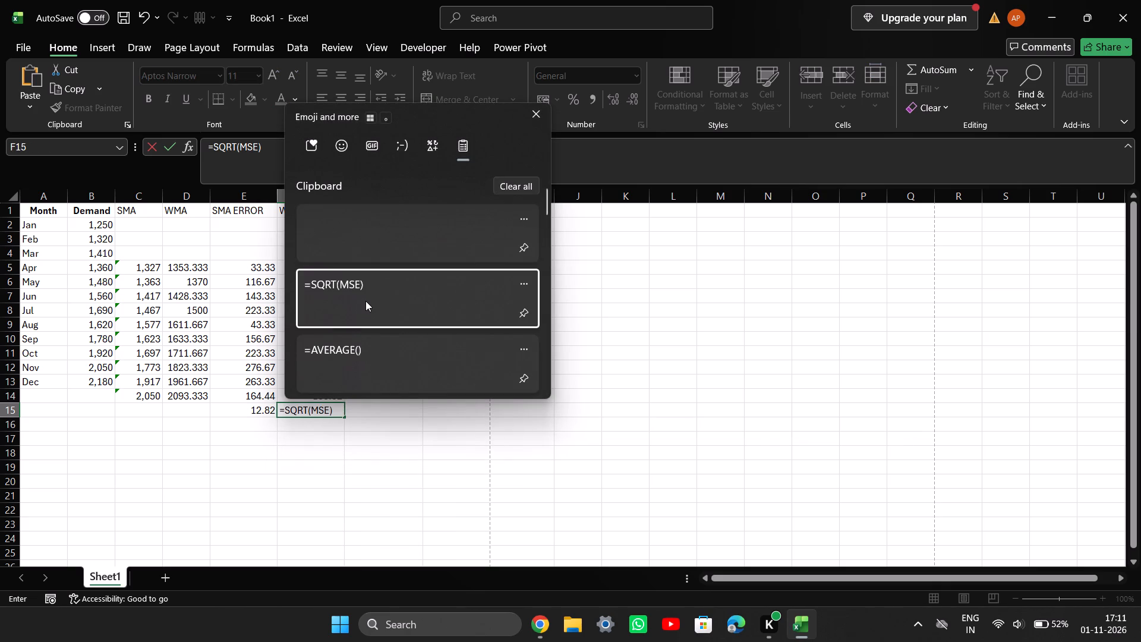
left_click(327, 411)
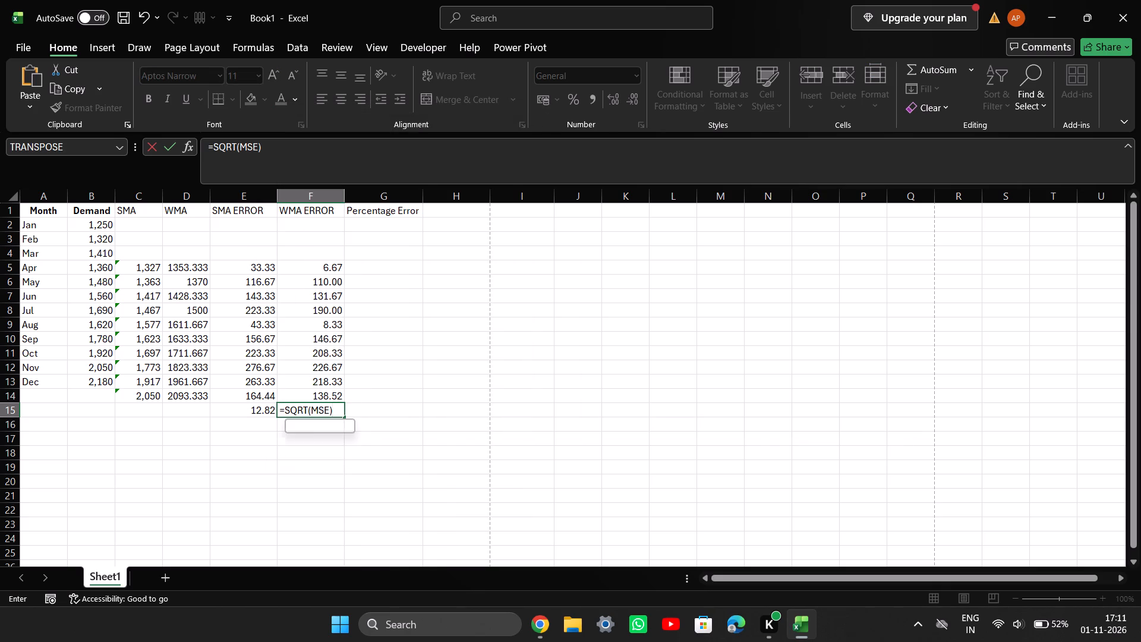
key("BackSpace")
key("BackSpace")
key("BackSpace")
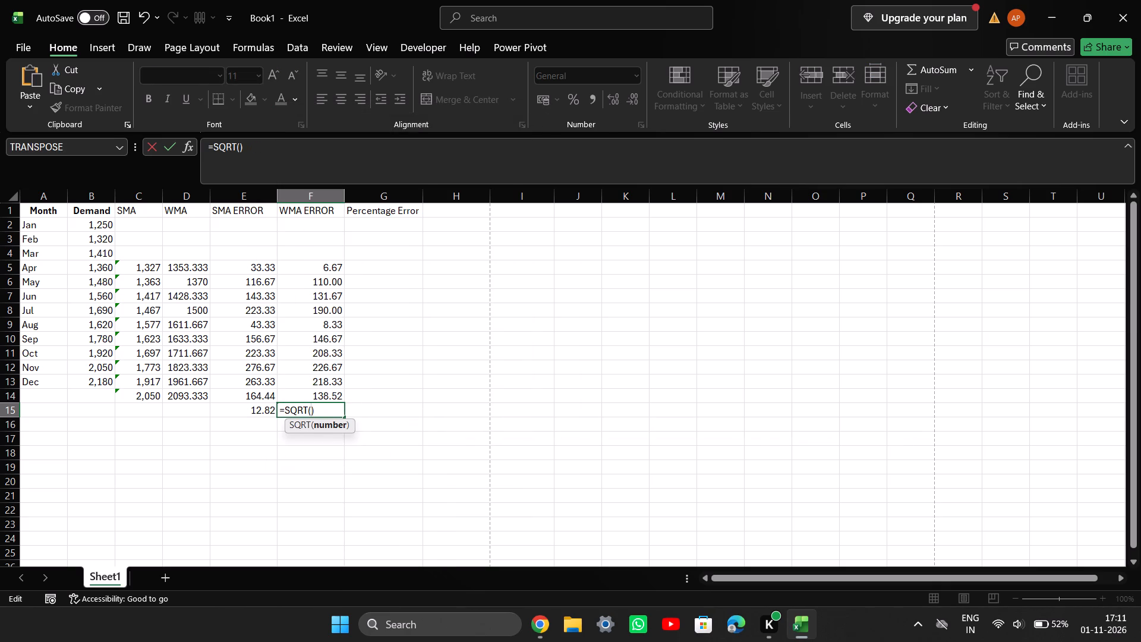
left_click(336, 396)
key("Return")
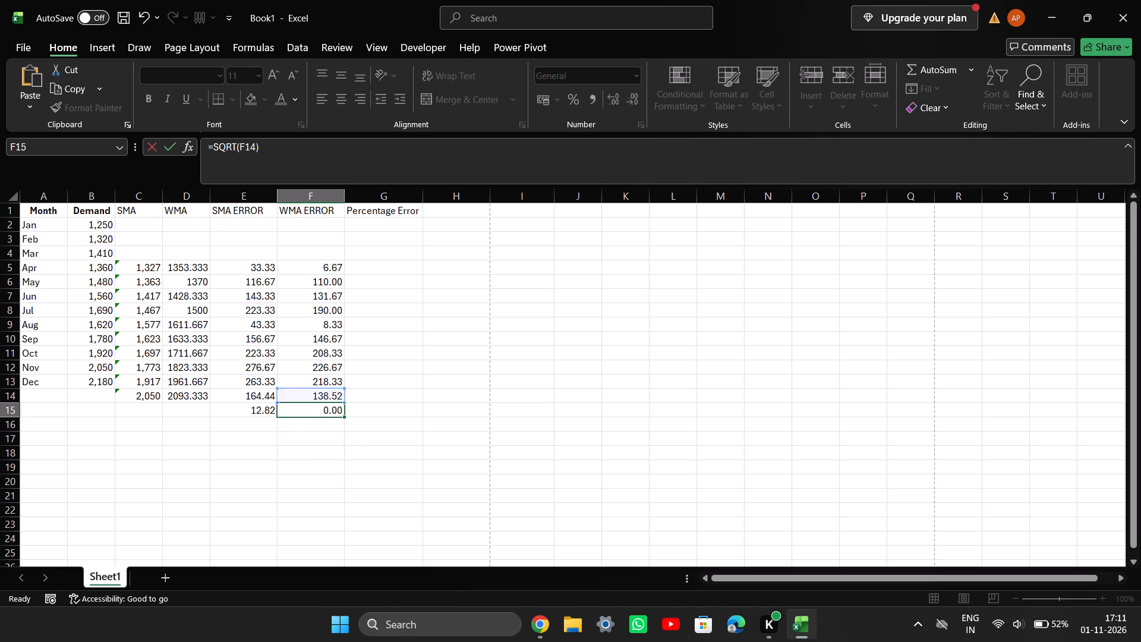
Check the PDF's Table 1 and Excel Steps and the ChatGPT answer in Chrome for how to fill the Percentage Error column from G5.
left_click(549, 622)
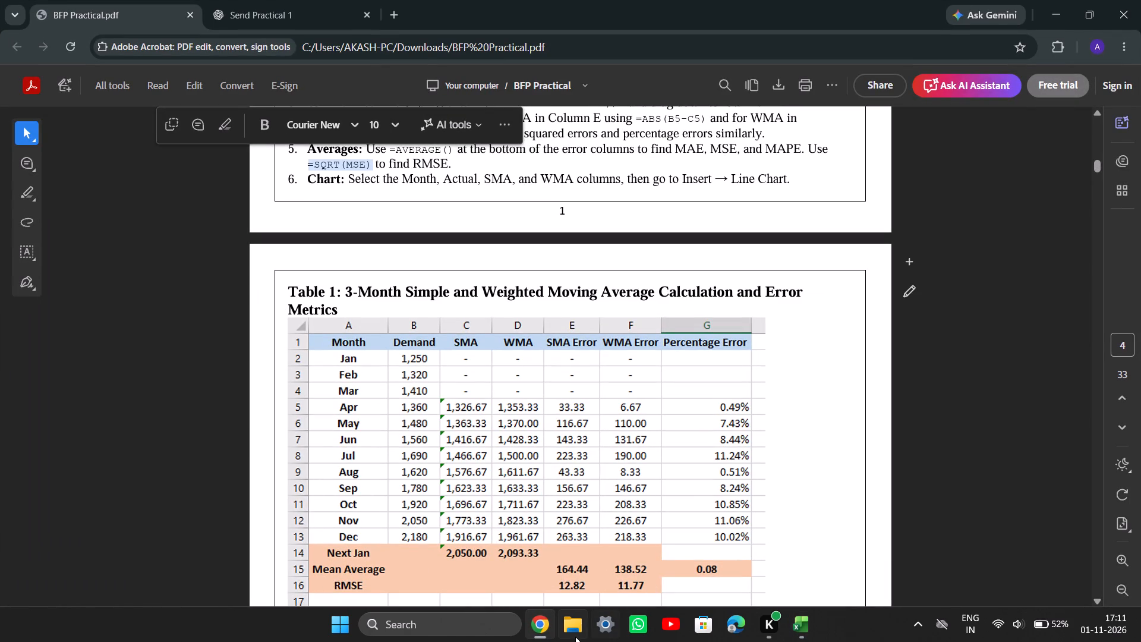
left_click(542, 631)
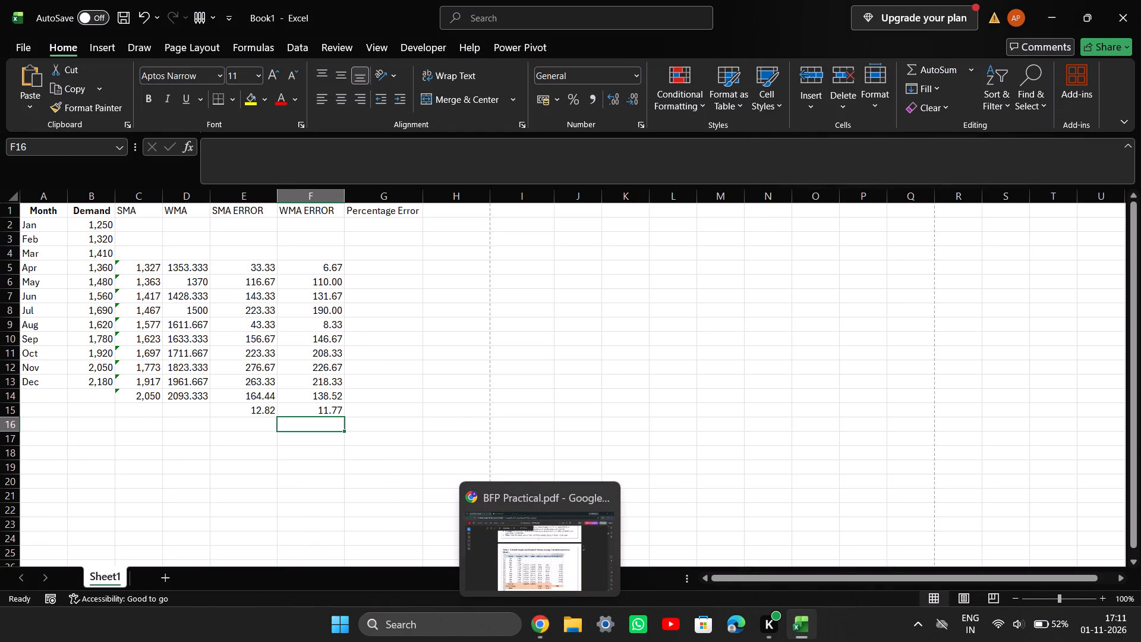
left_click(393, 275)
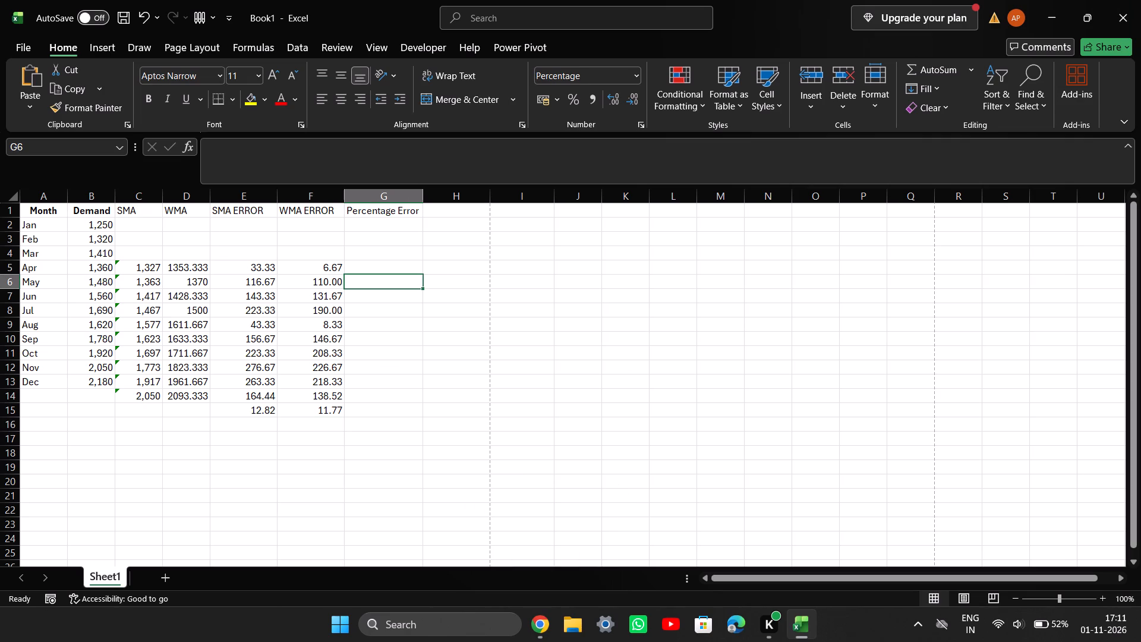
left_click(361, 270)
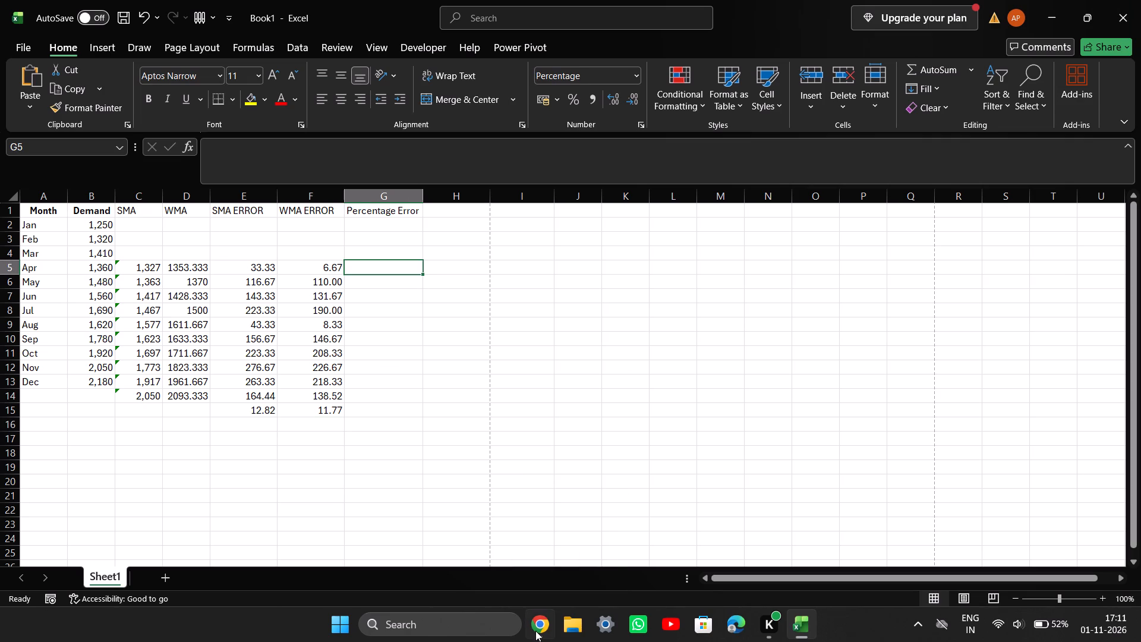
left_click(535, 631)
scroll(371, 287, "up", 1)
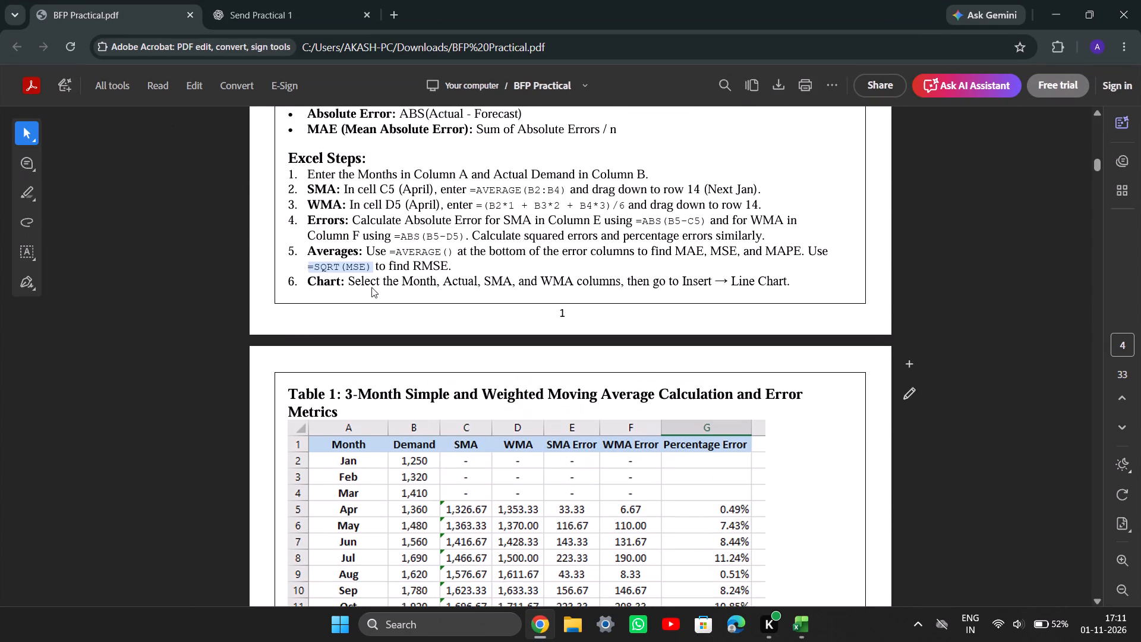
left_click(443, 264)
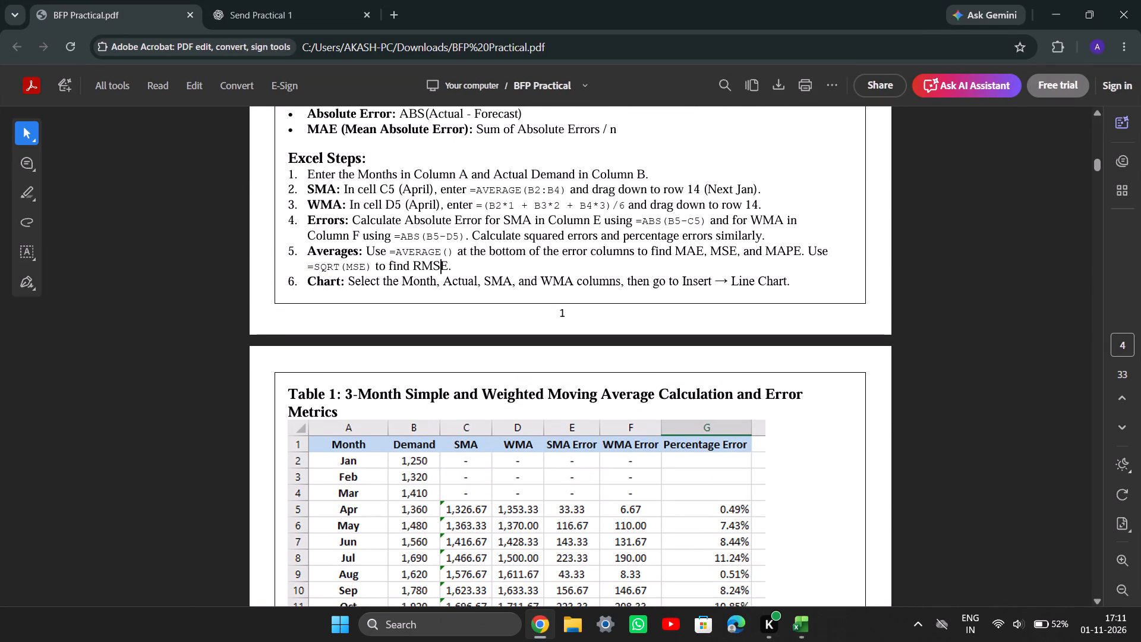
scroll(646, 440, "down", 2)
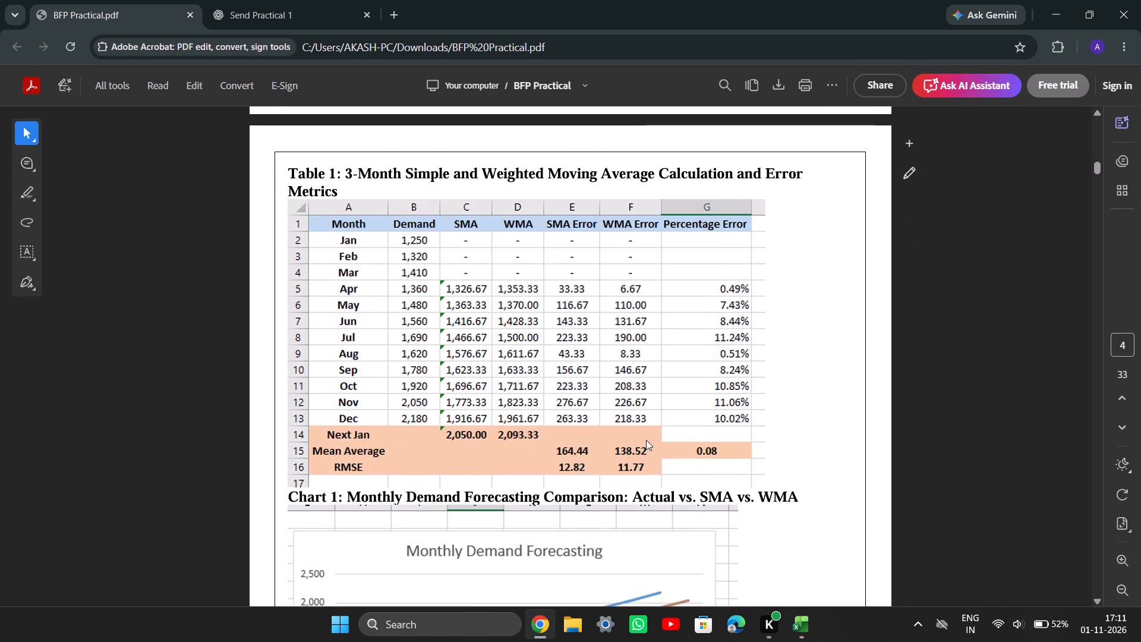
scroll(646, 440, "down", 2)
scroll(646, 440, "up", 4)
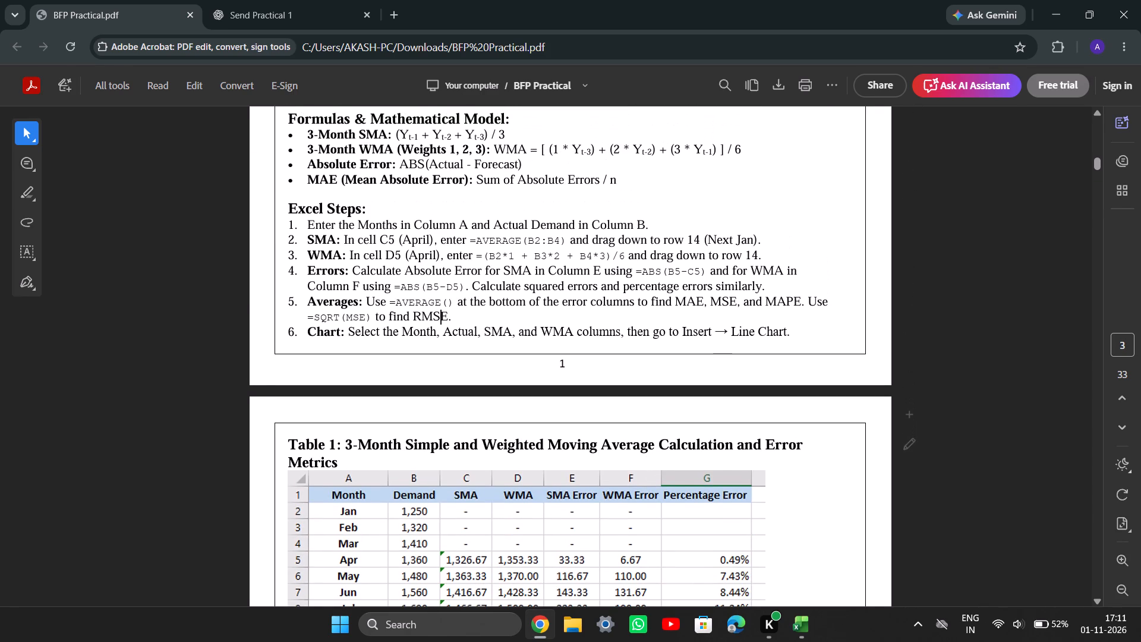
left_click(247, 0)
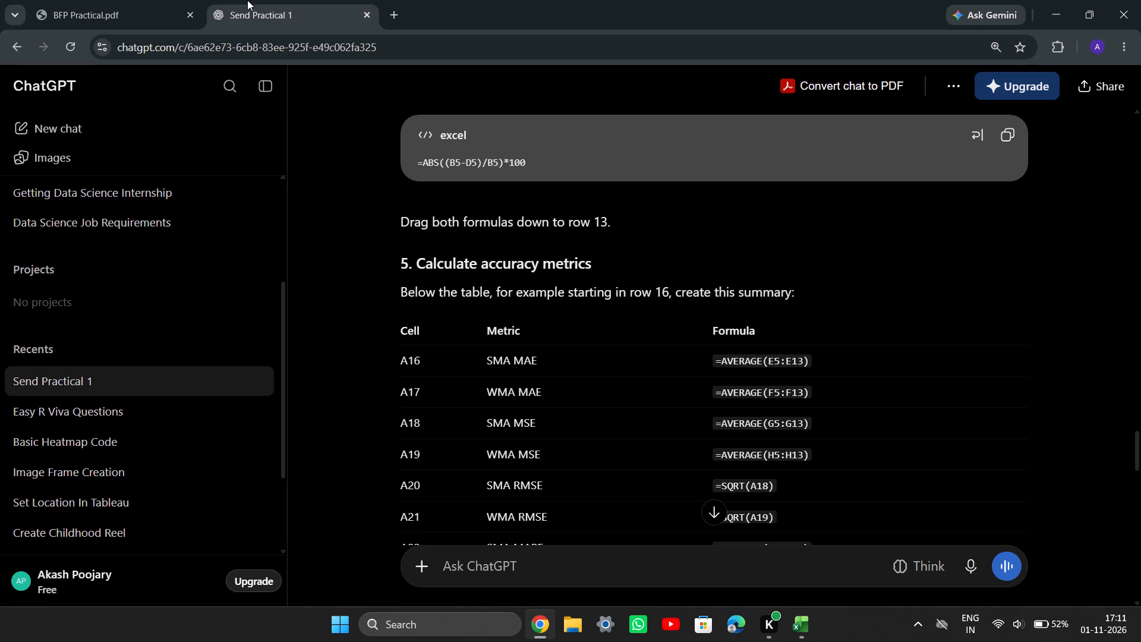
left_click(152, 0)
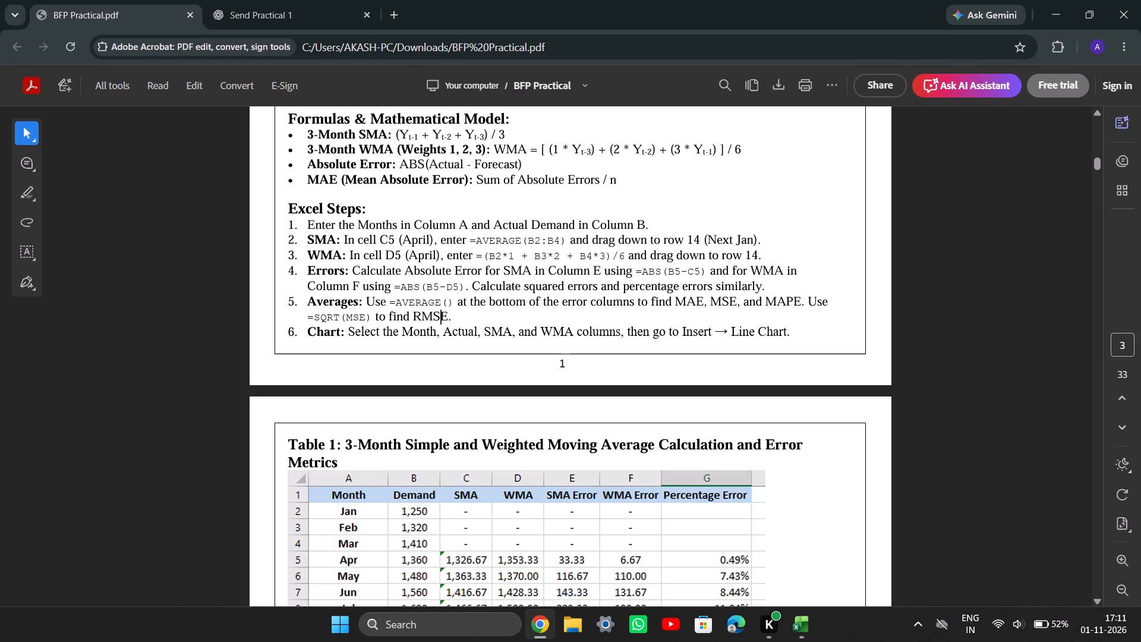
Copy the =AVERAGE(B2:B4) formula from item 2 of the PDF's Excel Steps.
left_click_drag(469, 235, 511, 239)
left_click_drag(511, 239, 568, 244)
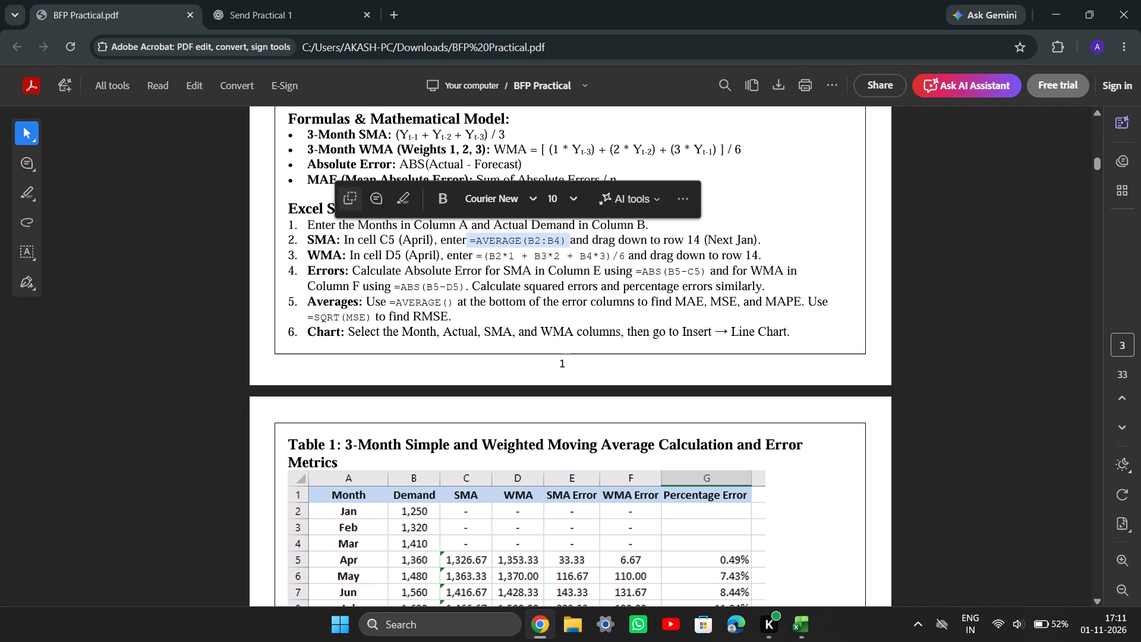
key("ctrl+c")
key("ctrl+c")
key("ctrl+c")
key("ctrl+c")
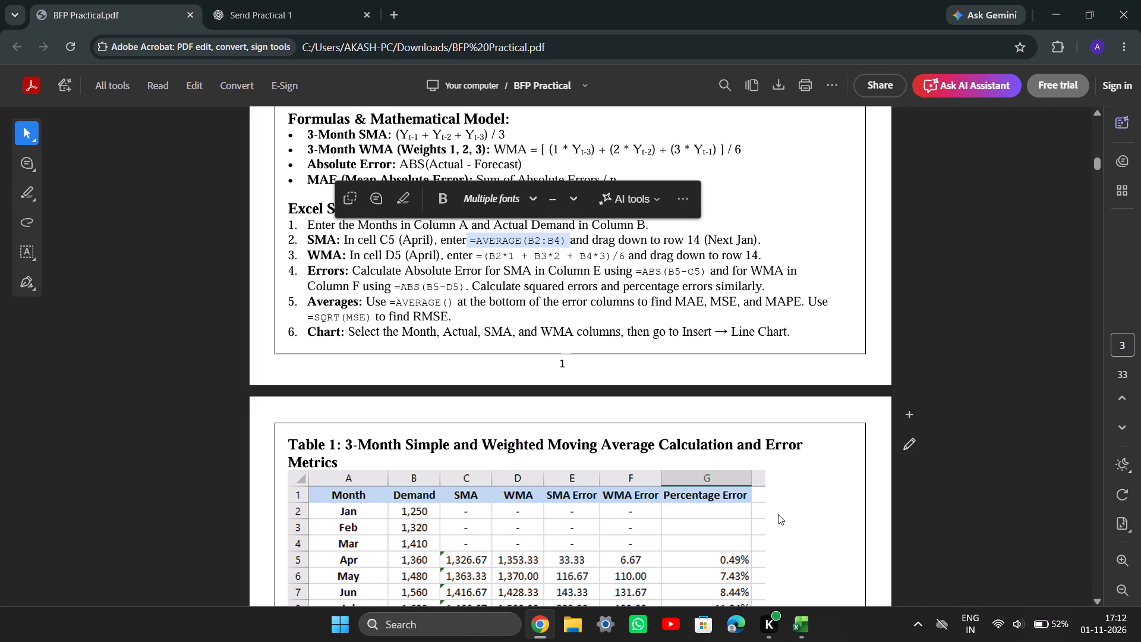
Back in the Excel workbook, paste the copied formula into G5 and autofit the width of column G.
left_click(801, 632)
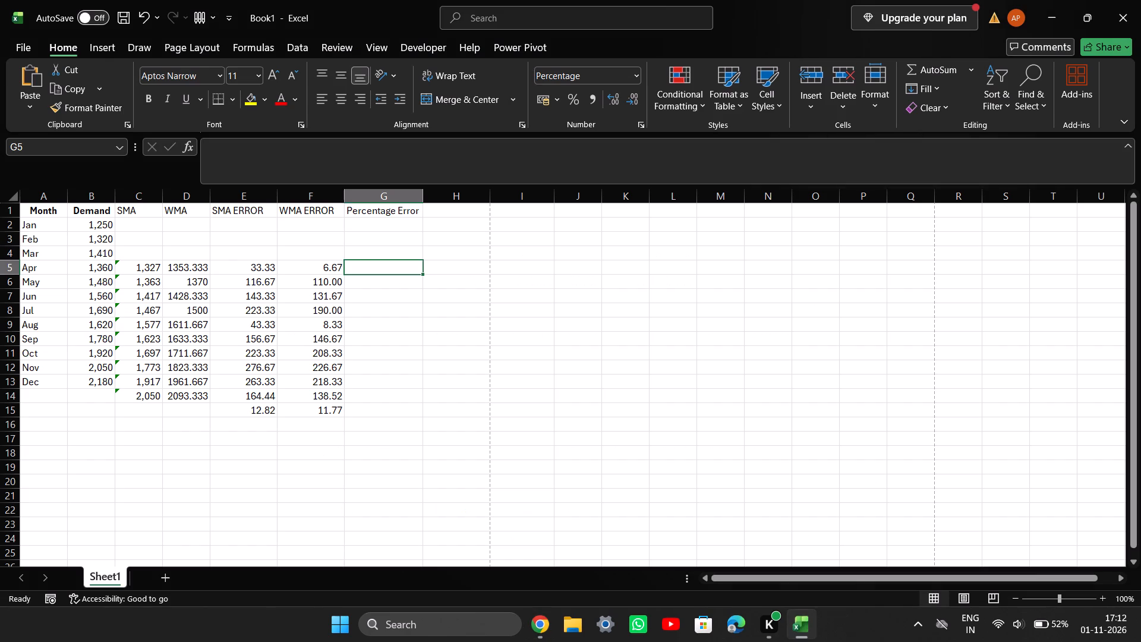
key("ctrl+v")
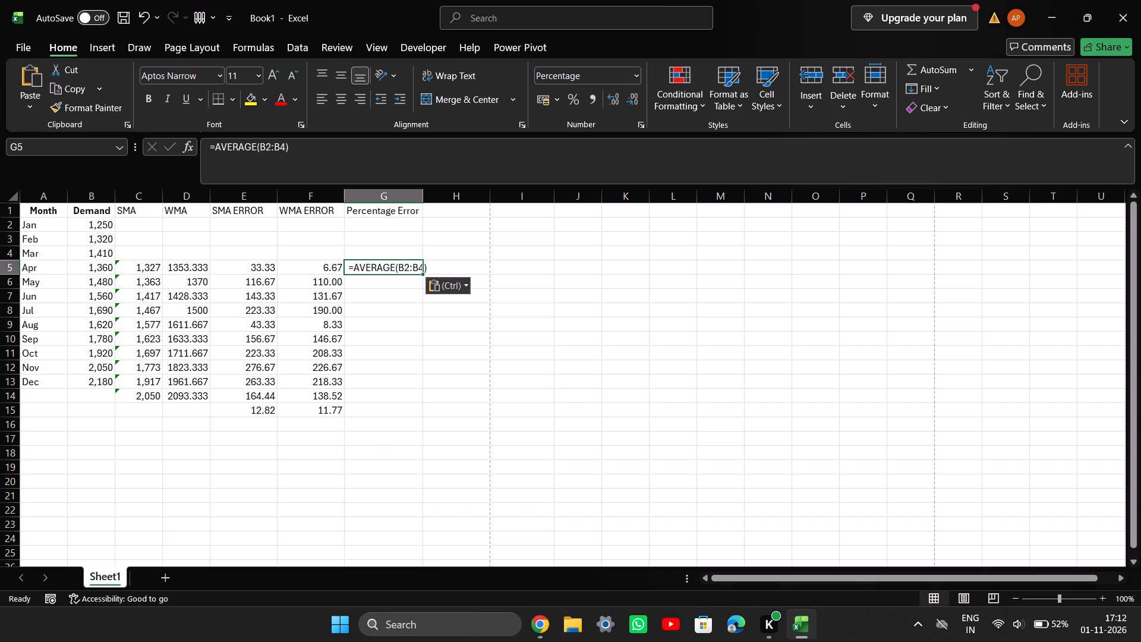
double_click(422, 197)
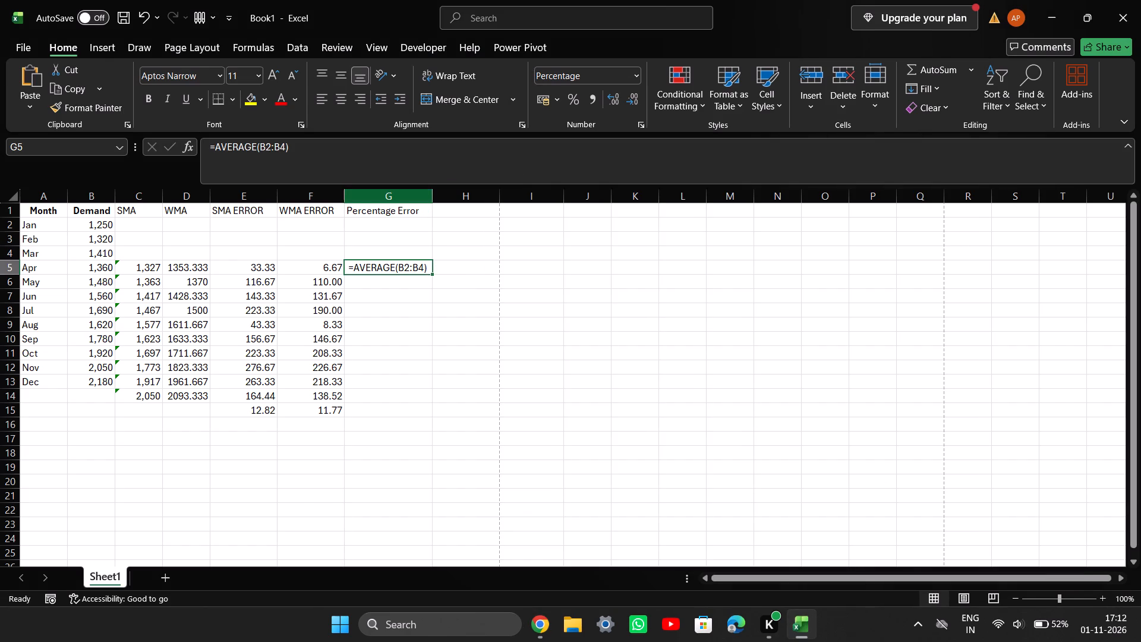
Extend the formula in G5 with a multiplication by 100, making it =AVERAGE(B2:B4) *100.
triple_click(428, 270)
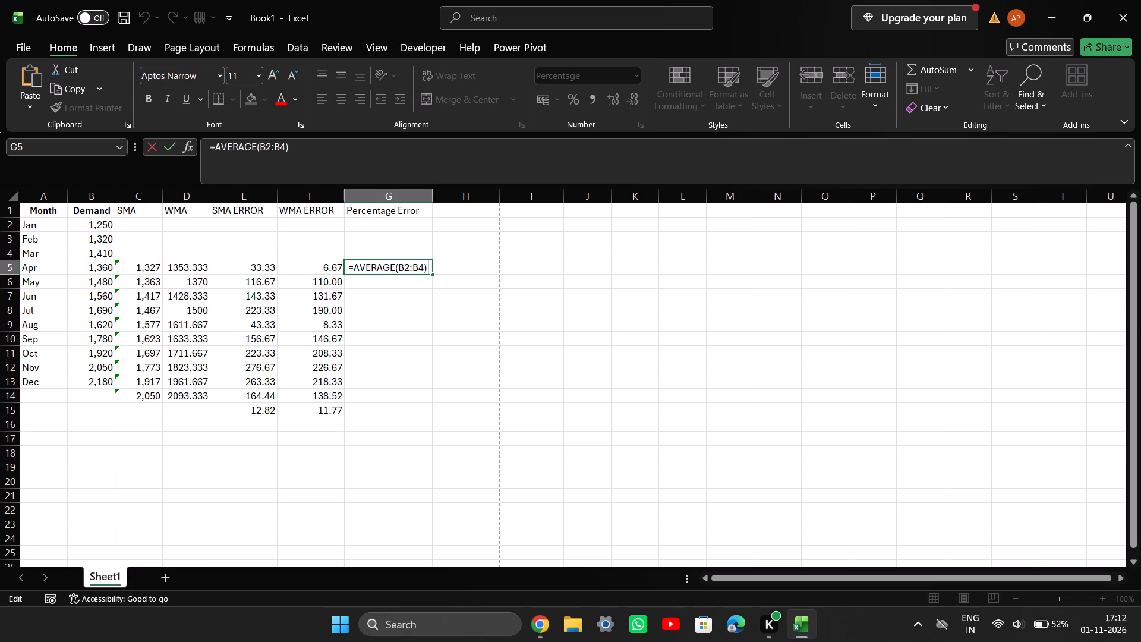
key("8")
type("100")
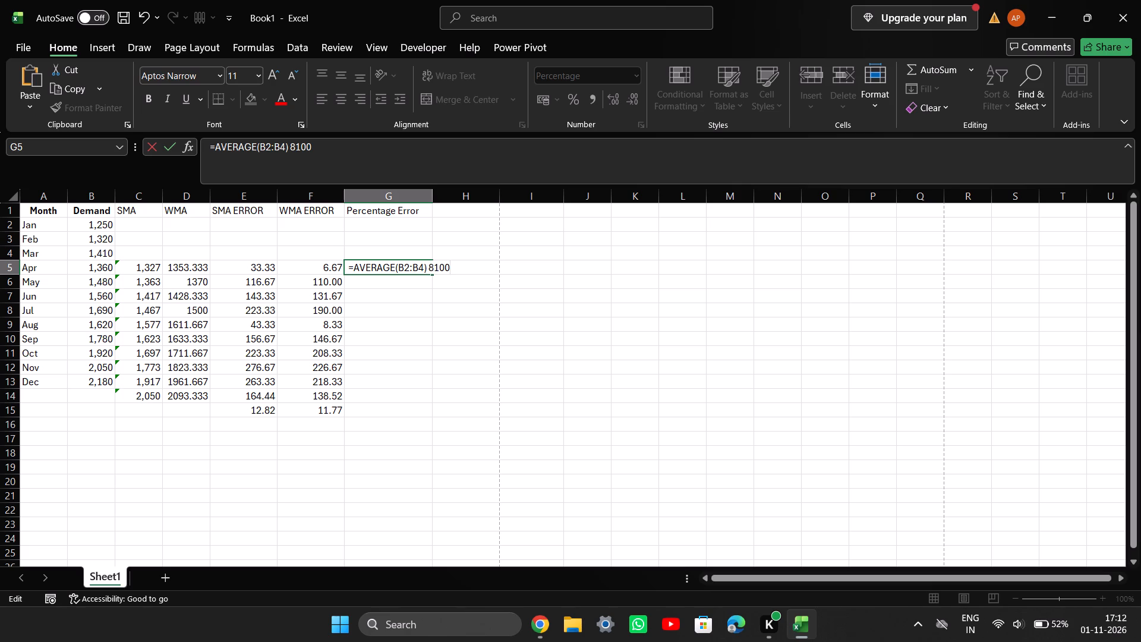
left_click(434, 268)
key("BackSpace")
key("shift+asterisk")
key("Return")
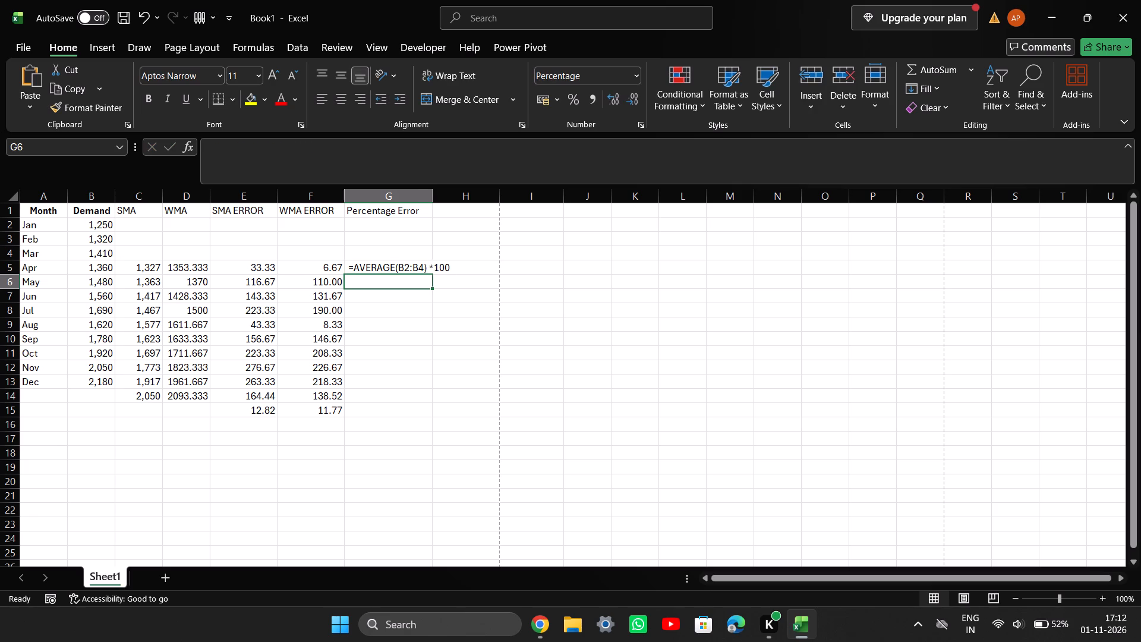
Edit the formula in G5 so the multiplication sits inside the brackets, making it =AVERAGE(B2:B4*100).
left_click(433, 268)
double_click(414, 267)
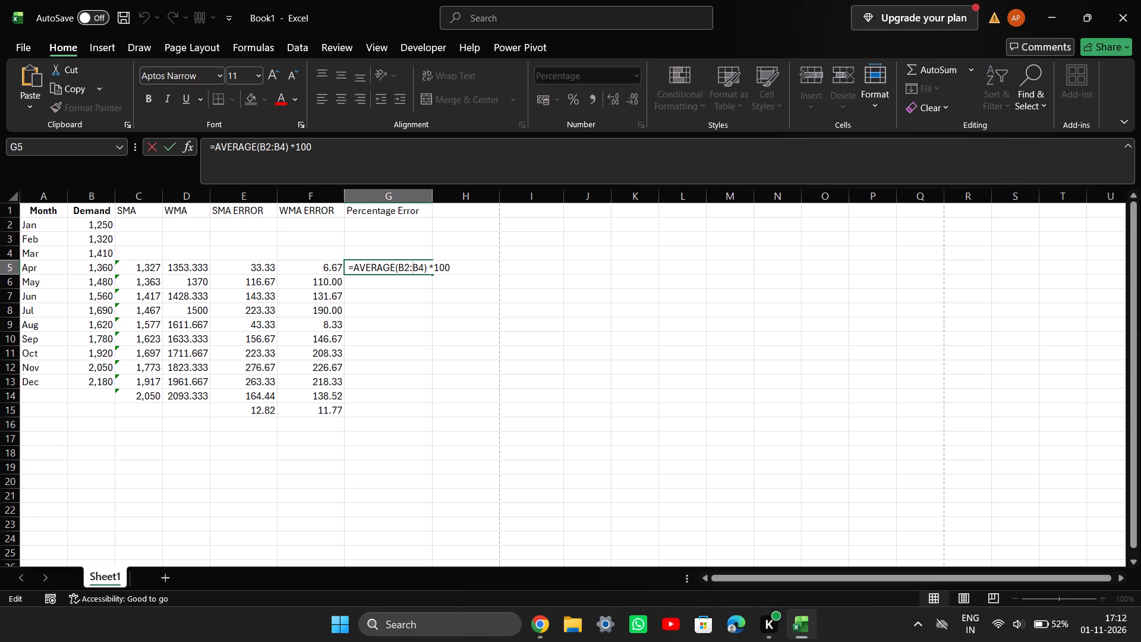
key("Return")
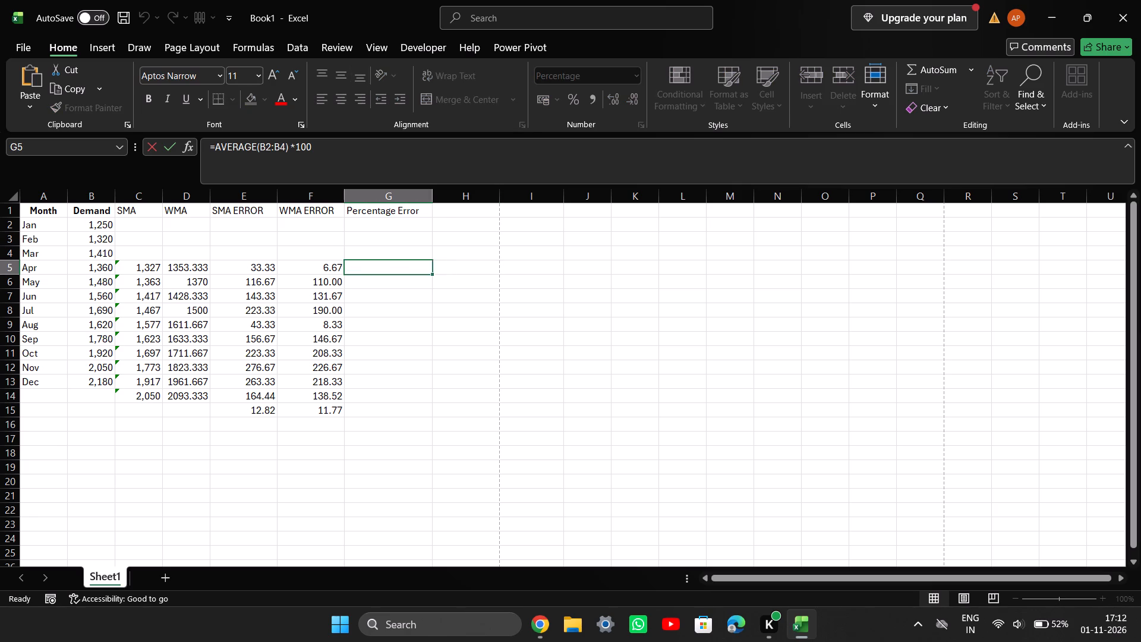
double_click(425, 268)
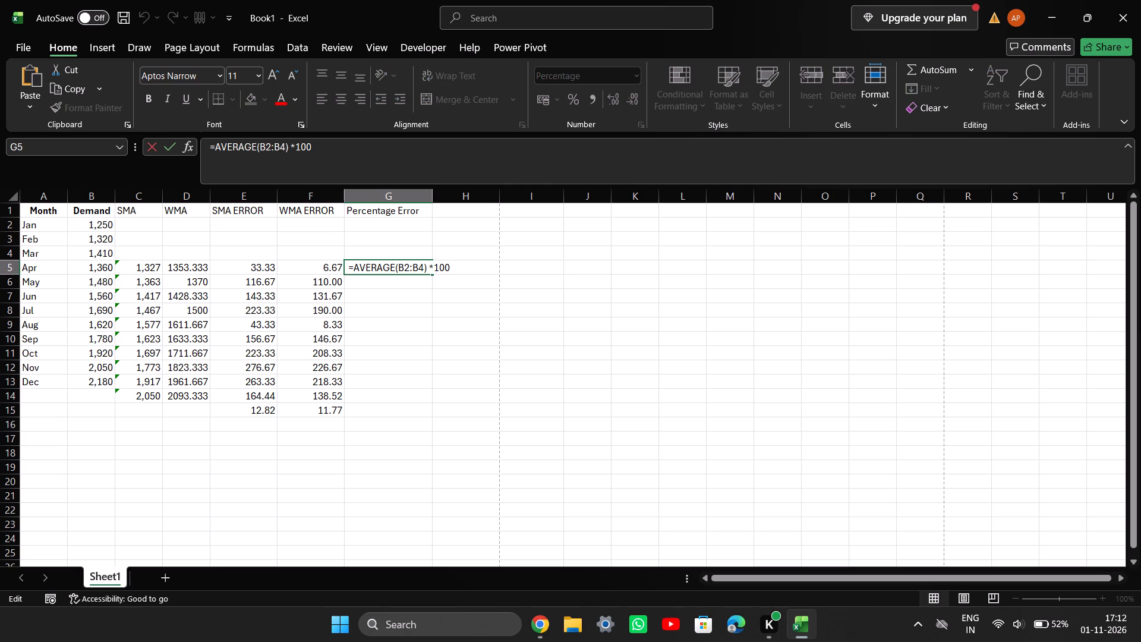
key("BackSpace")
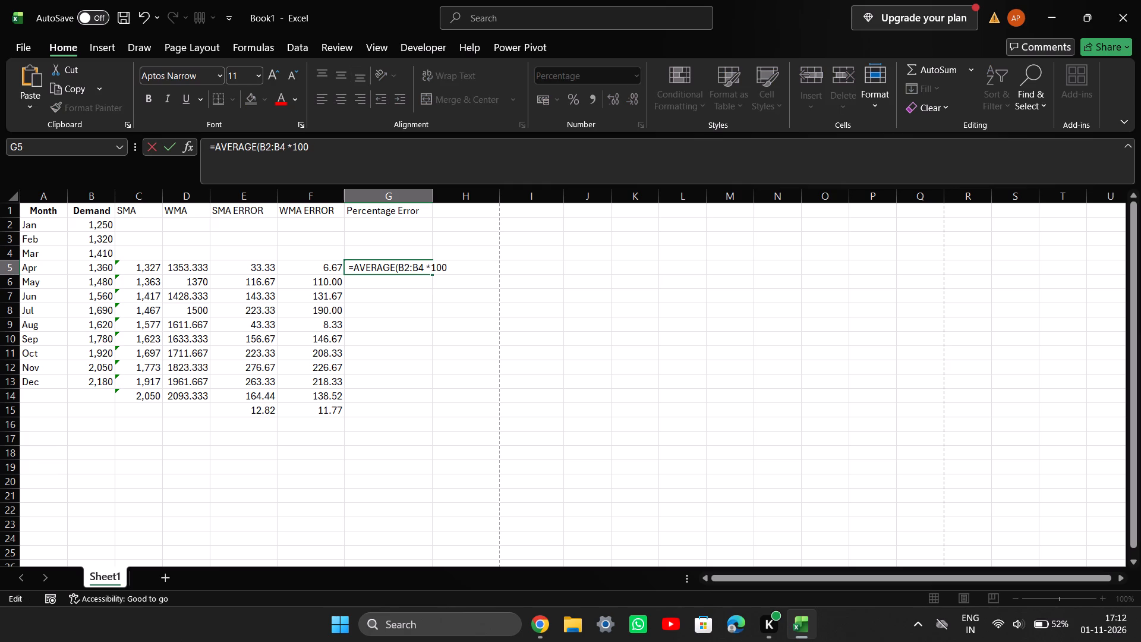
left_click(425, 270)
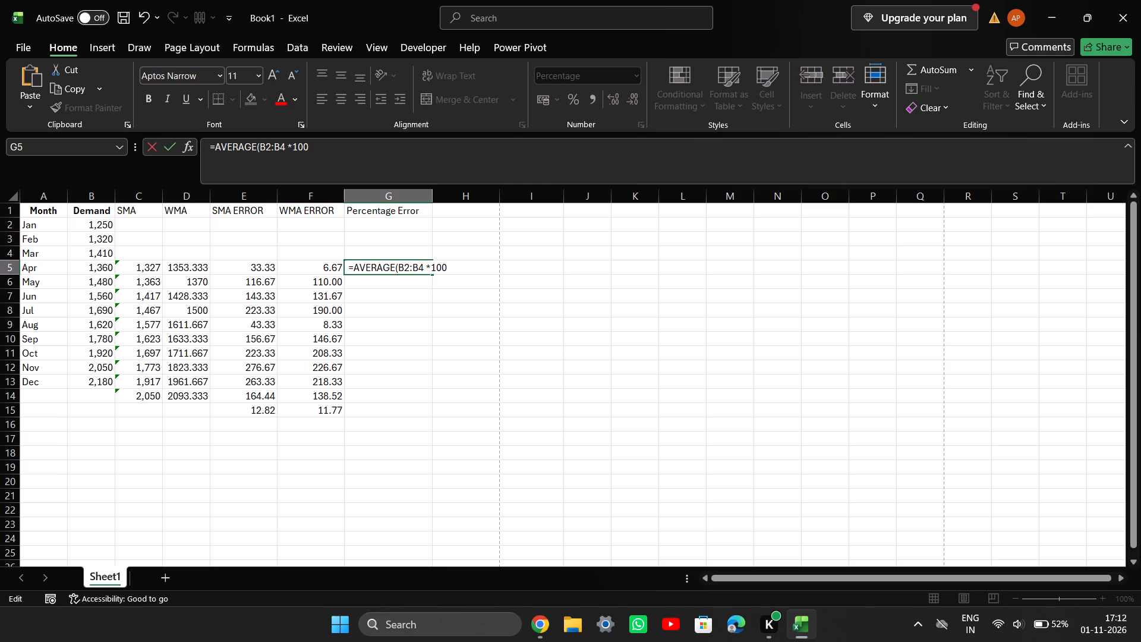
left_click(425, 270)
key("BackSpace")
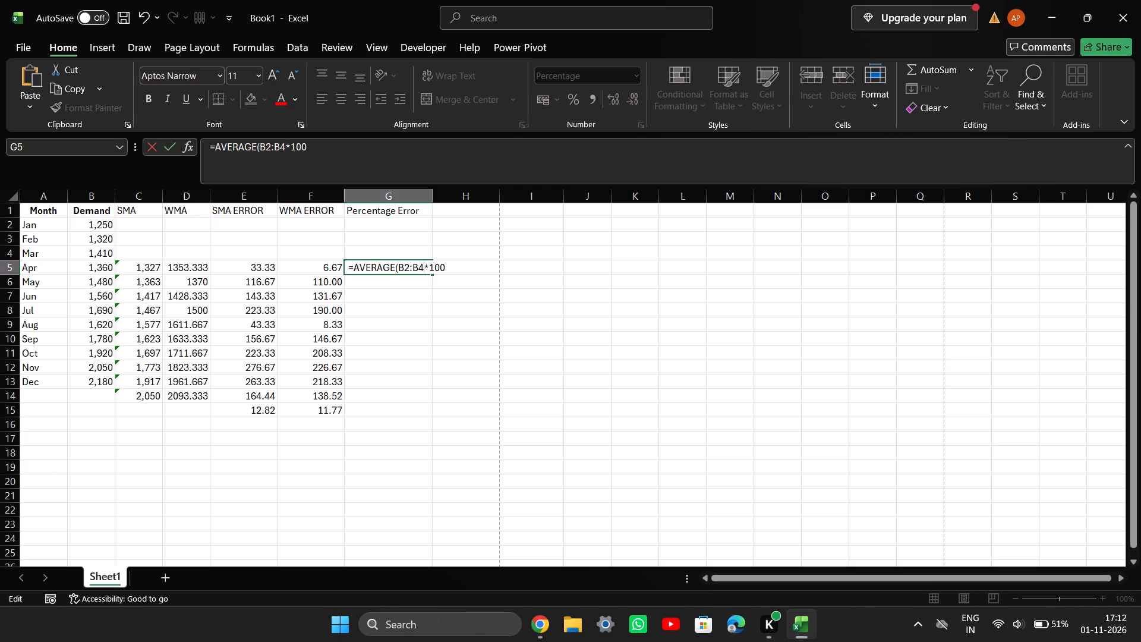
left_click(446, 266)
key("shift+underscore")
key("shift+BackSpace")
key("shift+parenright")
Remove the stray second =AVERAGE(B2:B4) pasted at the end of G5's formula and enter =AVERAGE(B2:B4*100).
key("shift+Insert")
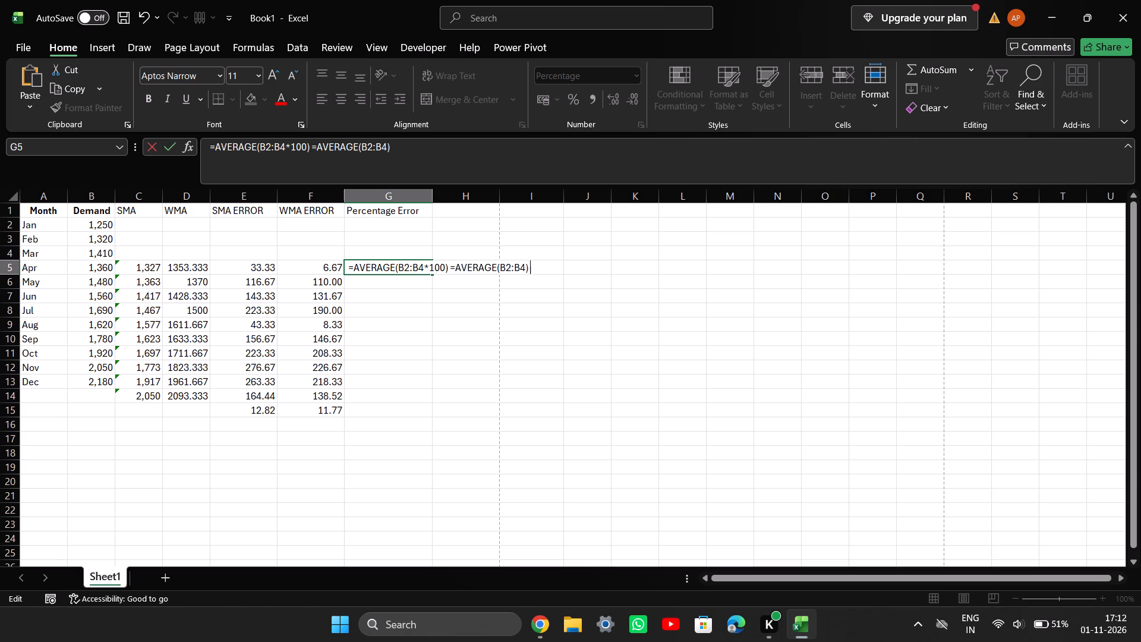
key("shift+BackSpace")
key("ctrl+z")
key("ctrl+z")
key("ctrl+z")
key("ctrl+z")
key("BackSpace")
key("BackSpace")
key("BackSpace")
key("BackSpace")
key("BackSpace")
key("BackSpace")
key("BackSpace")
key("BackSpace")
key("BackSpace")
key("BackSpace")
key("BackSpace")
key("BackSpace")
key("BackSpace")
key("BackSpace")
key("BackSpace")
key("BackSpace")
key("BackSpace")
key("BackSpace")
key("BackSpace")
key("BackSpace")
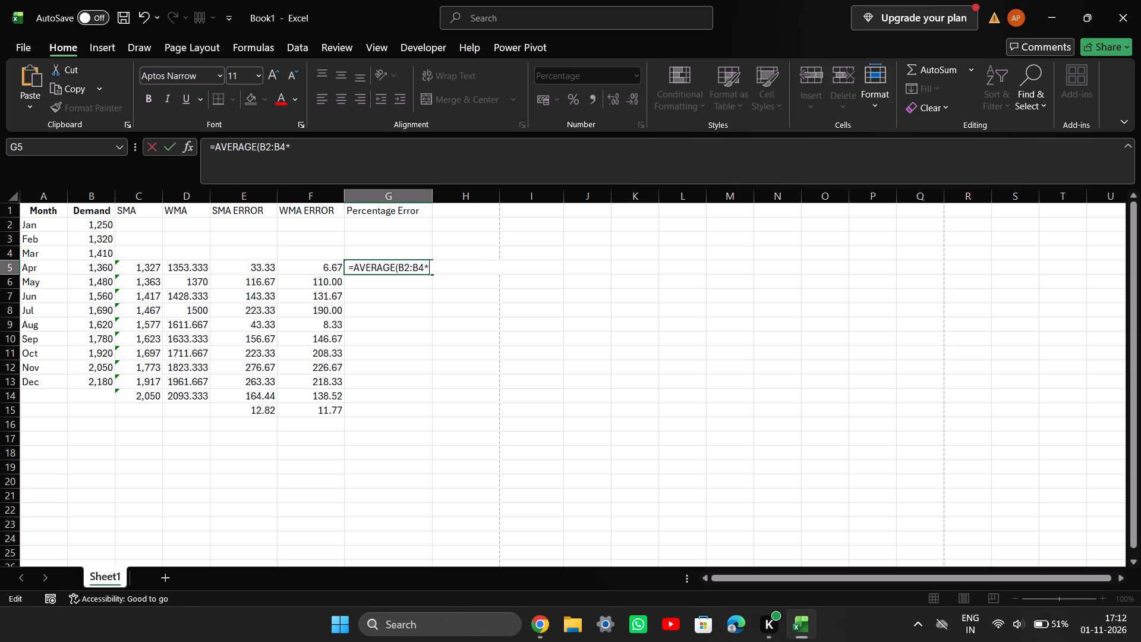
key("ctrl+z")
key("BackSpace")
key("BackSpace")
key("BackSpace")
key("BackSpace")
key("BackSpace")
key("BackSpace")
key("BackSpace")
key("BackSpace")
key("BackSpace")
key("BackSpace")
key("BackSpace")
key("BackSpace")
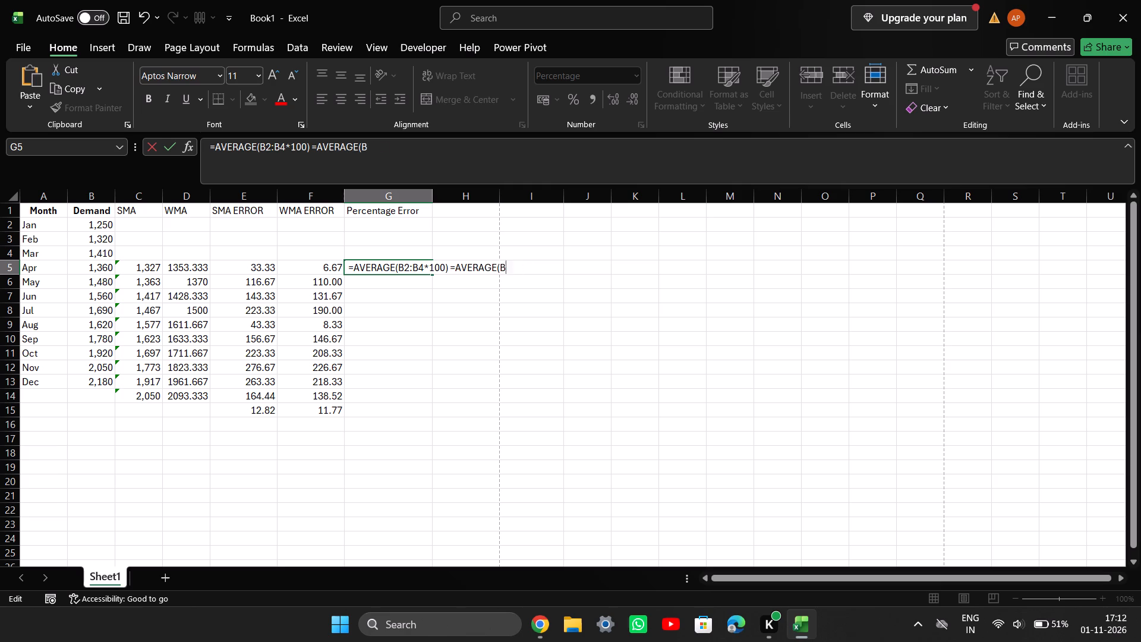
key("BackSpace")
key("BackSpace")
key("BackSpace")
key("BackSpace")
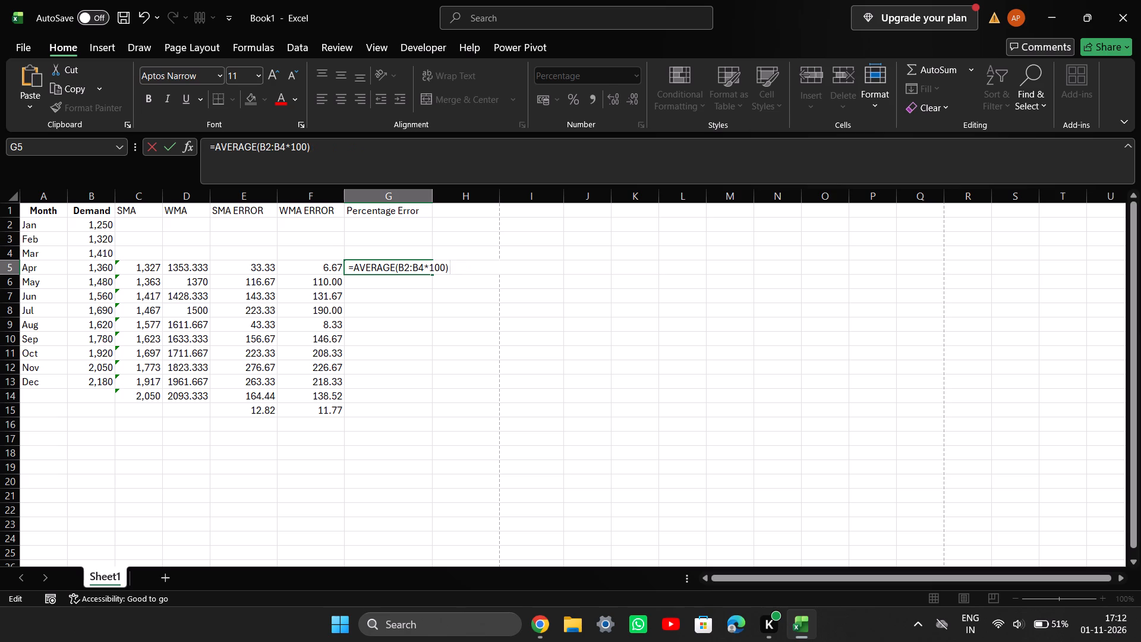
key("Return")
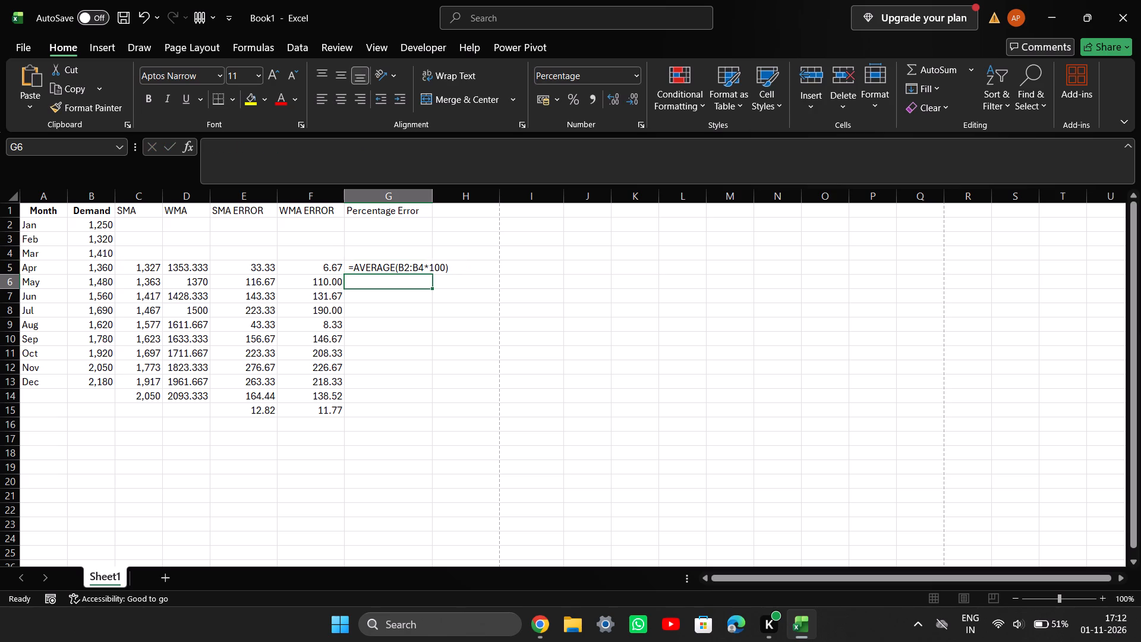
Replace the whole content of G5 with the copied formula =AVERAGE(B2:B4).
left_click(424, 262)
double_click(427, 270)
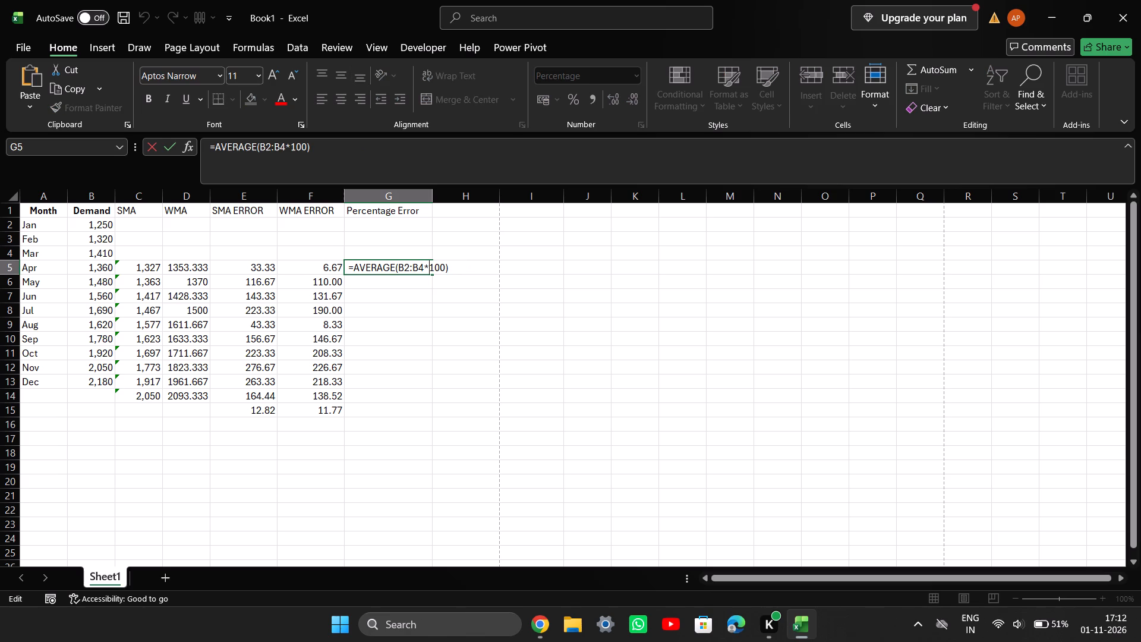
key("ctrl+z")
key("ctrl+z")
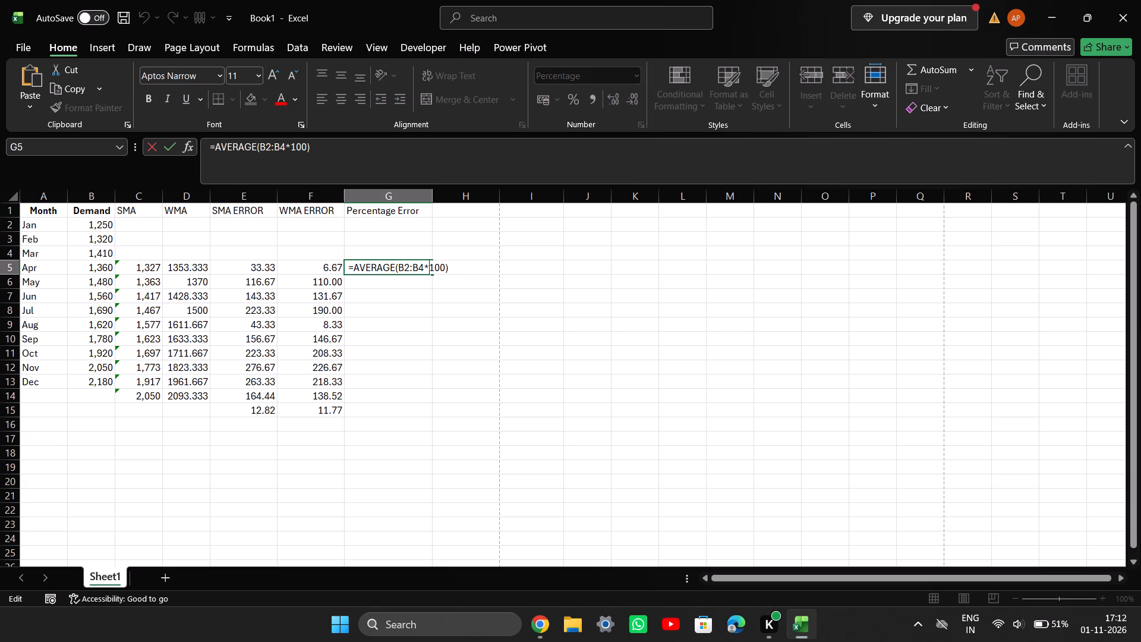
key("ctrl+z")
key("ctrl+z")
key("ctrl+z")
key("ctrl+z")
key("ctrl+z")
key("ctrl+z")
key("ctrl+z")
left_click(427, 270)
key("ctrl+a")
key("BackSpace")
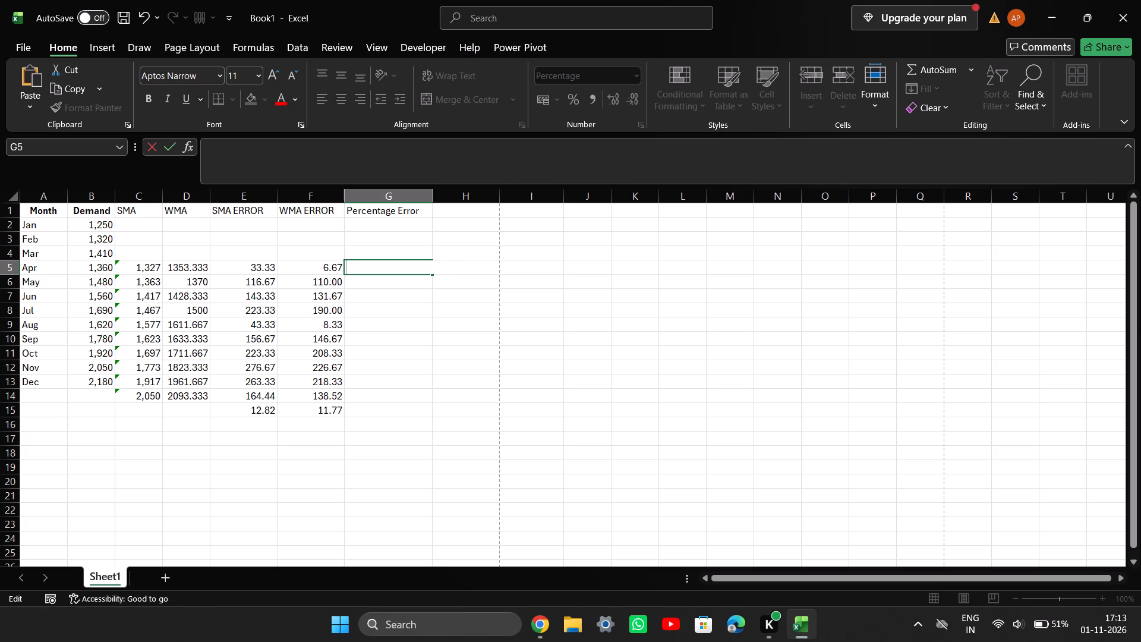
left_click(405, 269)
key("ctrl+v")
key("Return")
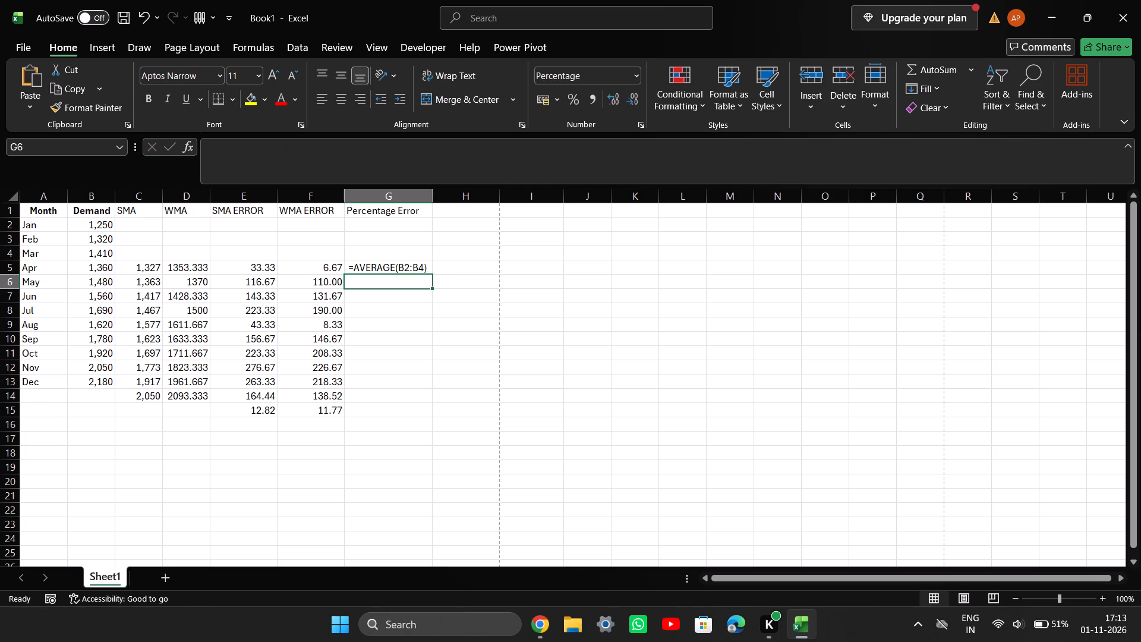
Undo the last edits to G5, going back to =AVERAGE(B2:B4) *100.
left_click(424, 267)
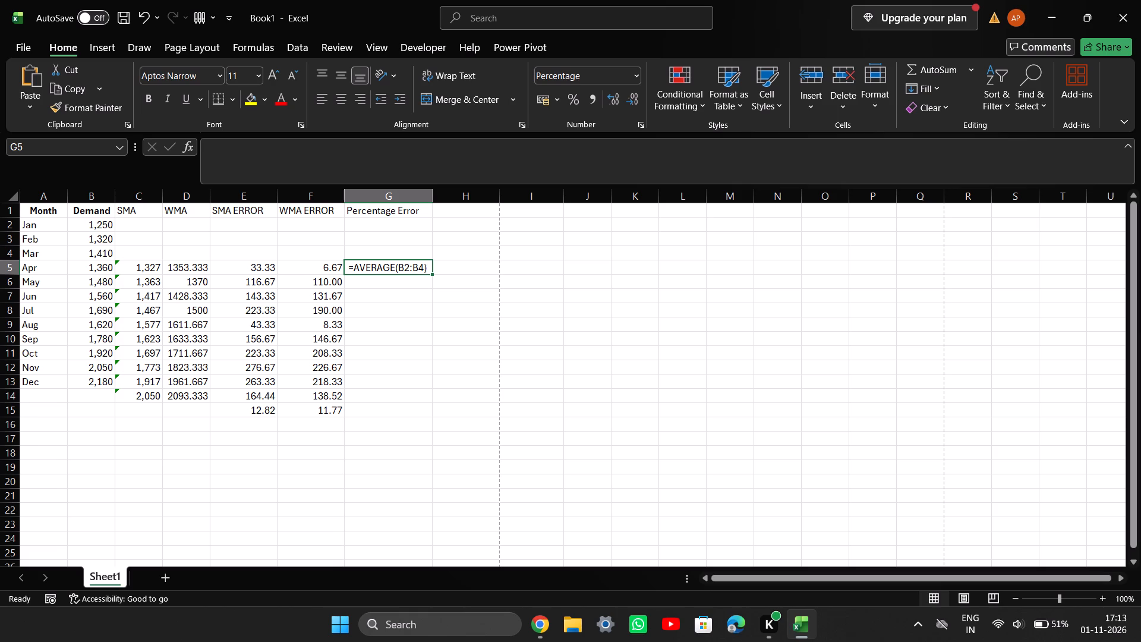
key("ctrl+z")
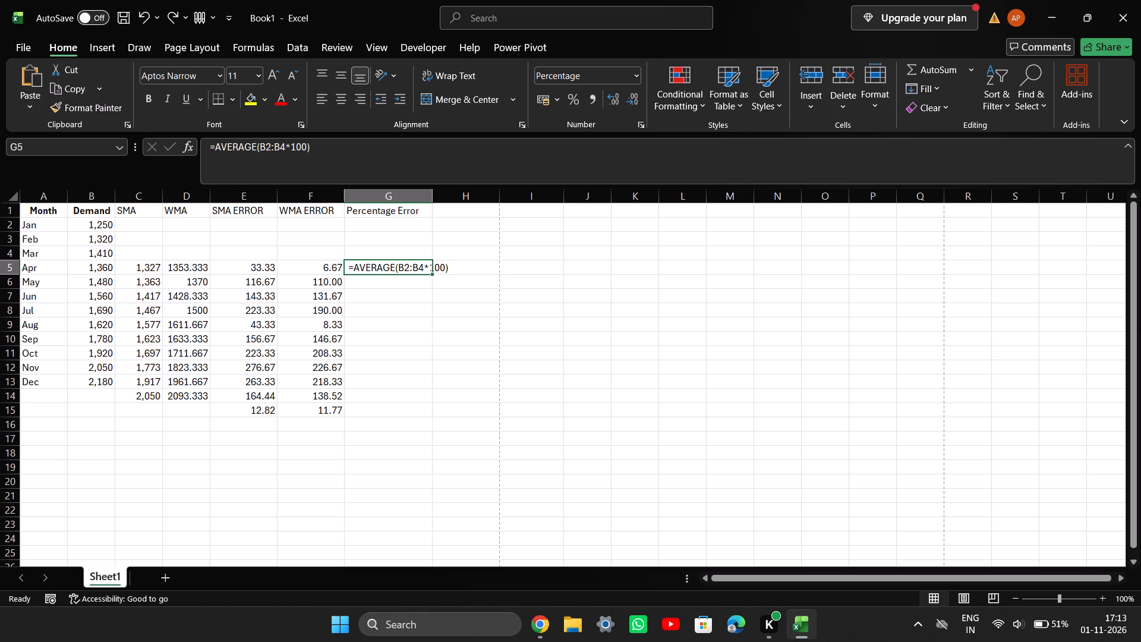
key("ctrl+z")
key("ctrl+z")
Clear the Percentage Error heading and the formula beneath it from cells G1 to G16.
left_click_drag(412, 209, 383, 455)
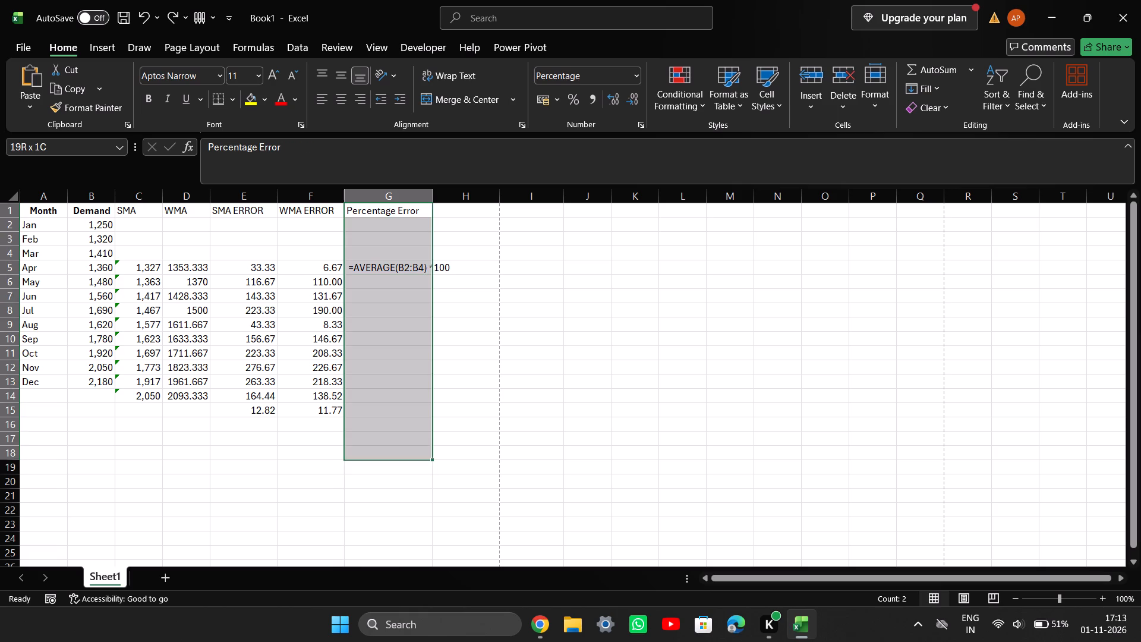
left_click_drag(383, 455, 383, 424)
key("Delete")
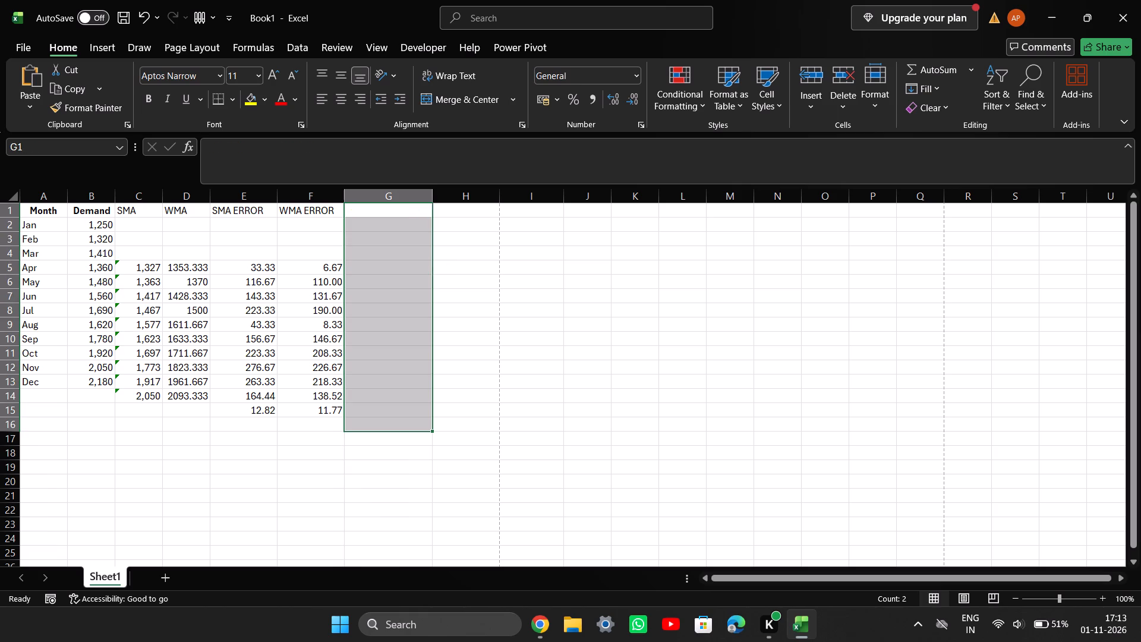
Replace the formula in C14, at the bottom of the SMA column, with the reference =C5.
double_click(157, 396)
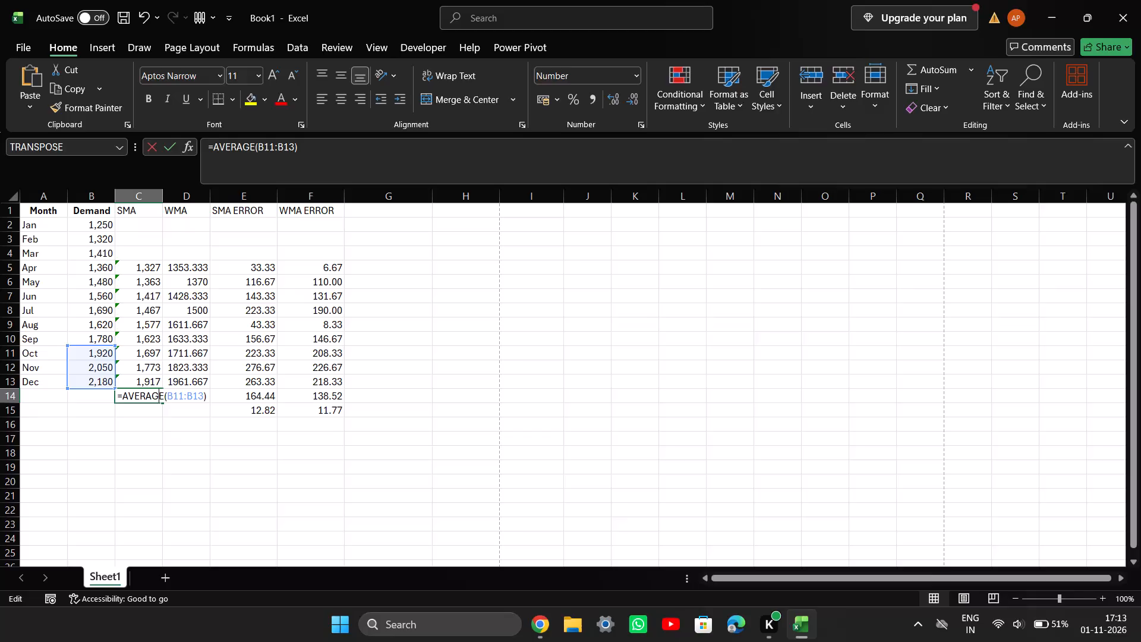
key("ctrl+a")
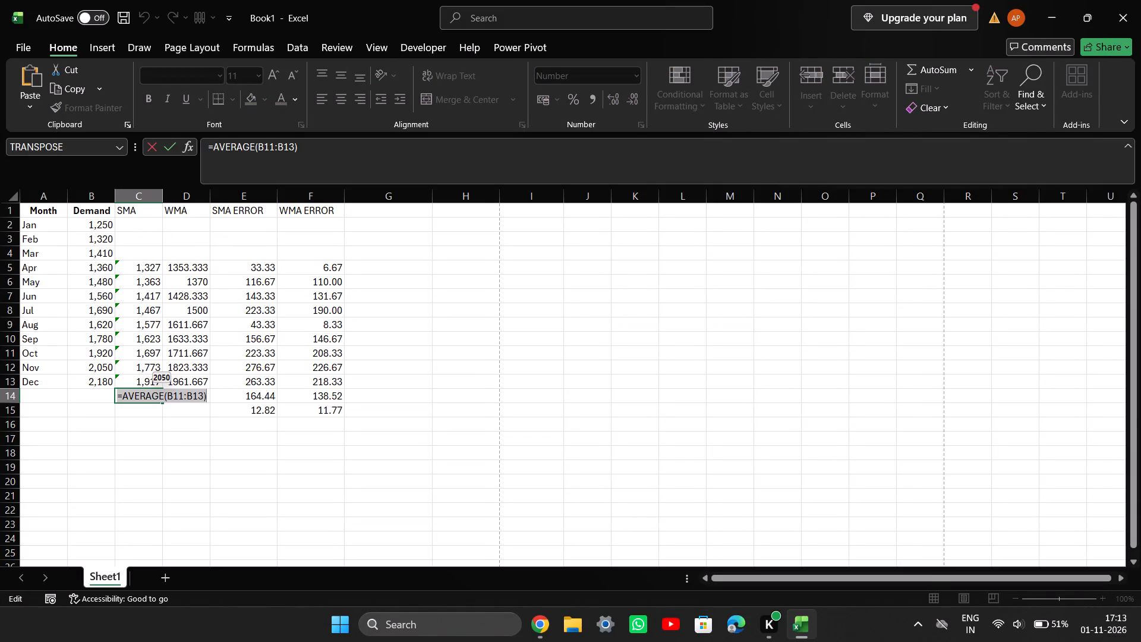
left_click(145, 419)
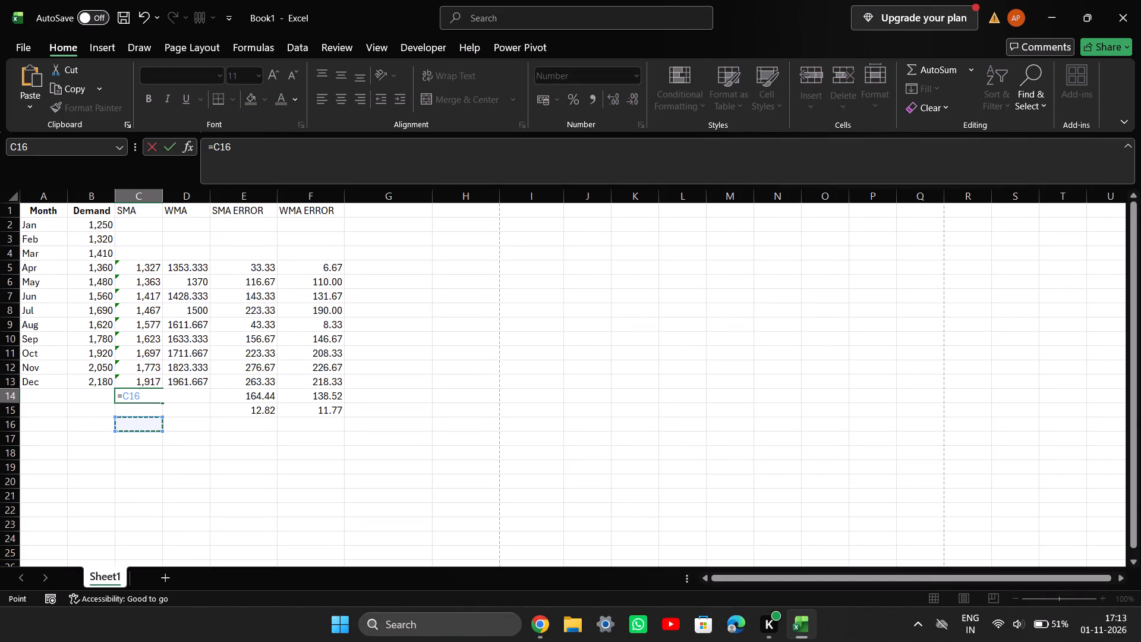
left_click(156, 265)
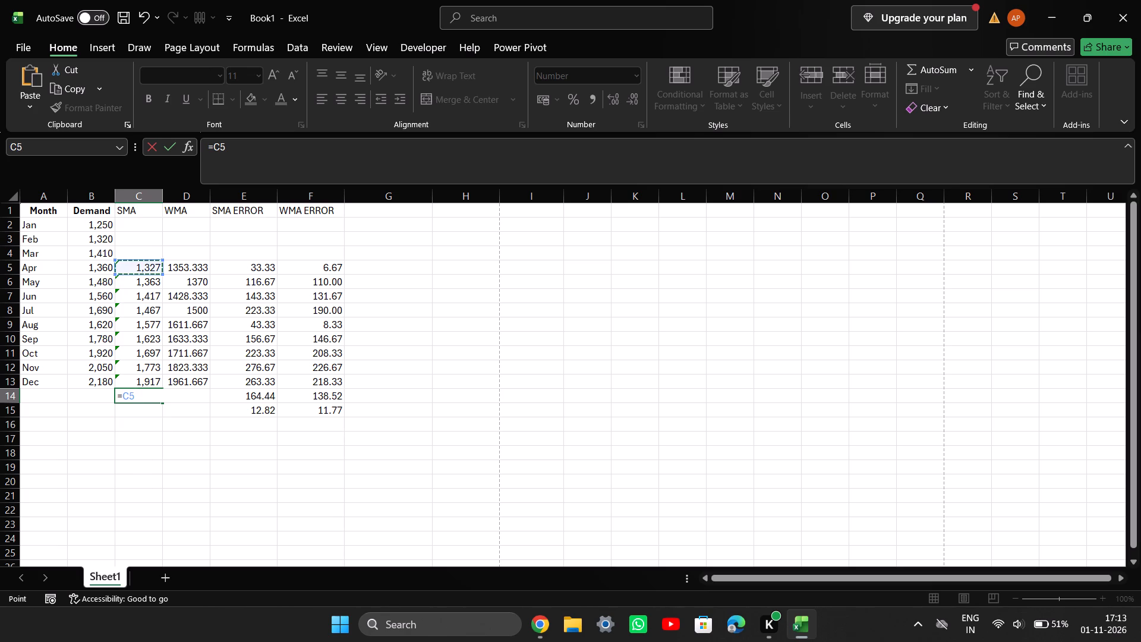
key("ctrl+z")
key("ctrl+z")
key("ctrl+z")
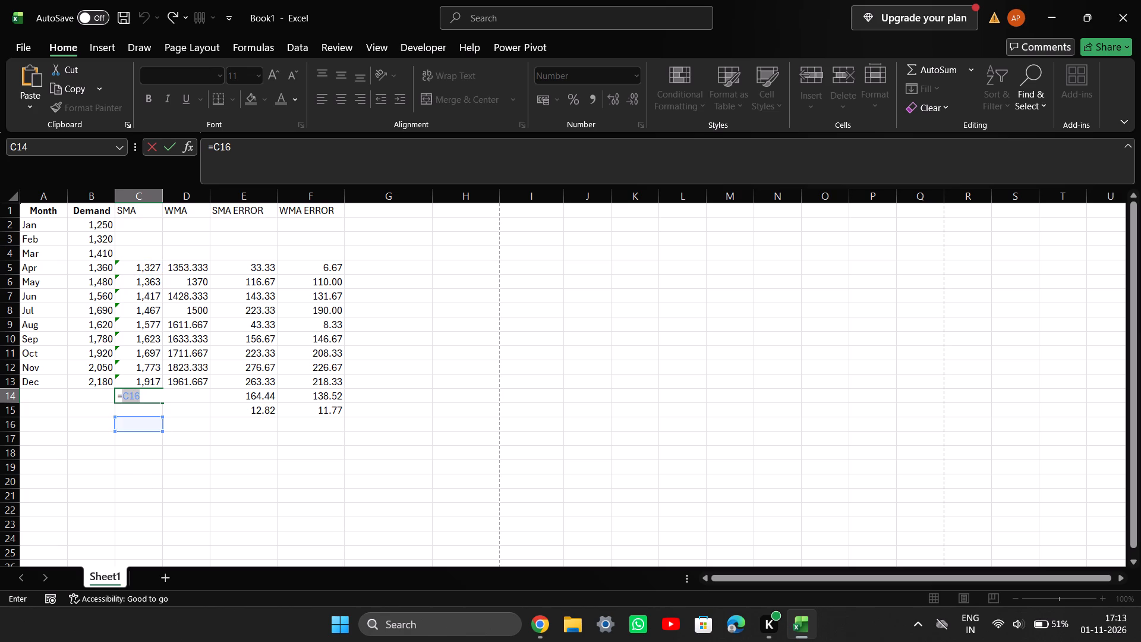
key("ctrl+z")
key("ctrl+z")
key("ctrl+z")
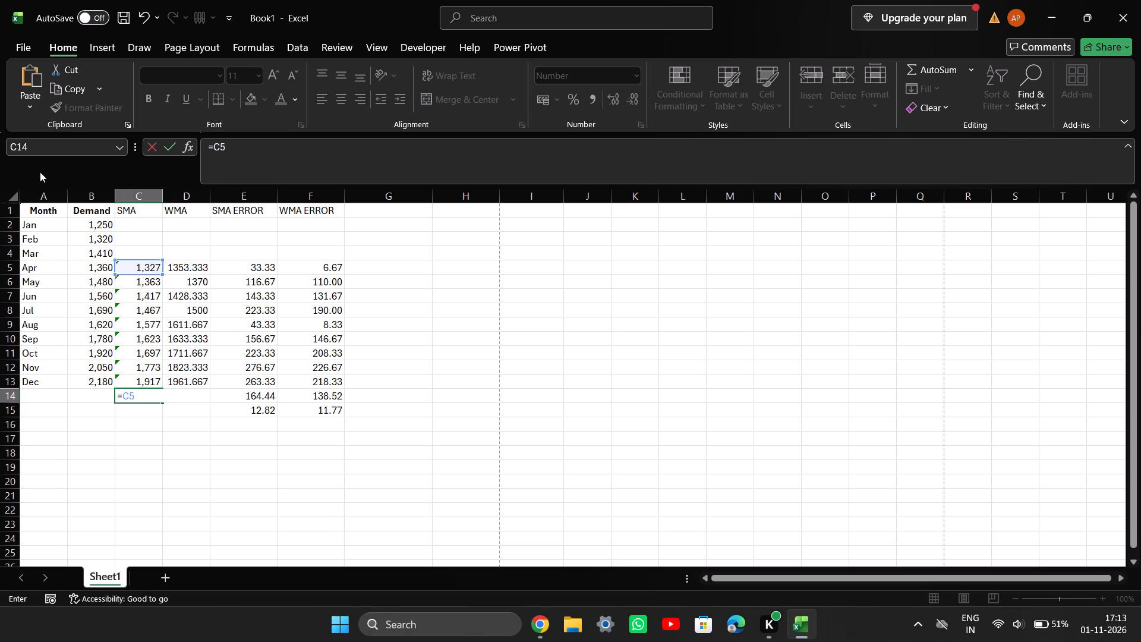
double_click(40, 172)
double_click(75, 225)
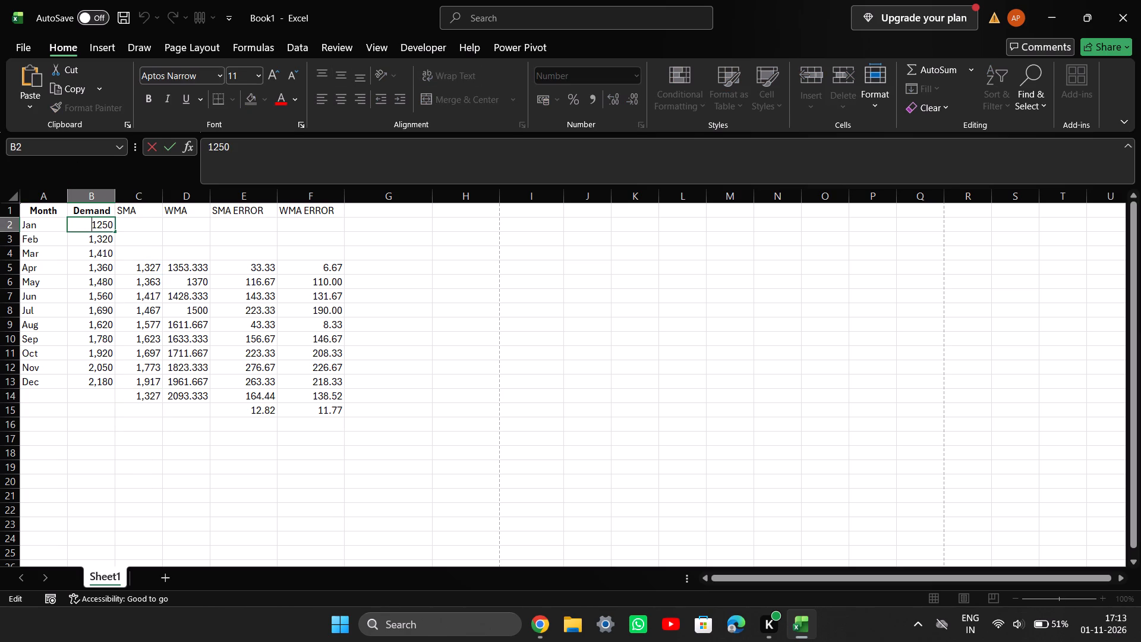
Undo the replacement of the formula in C14, going back to =AVERAGE(B11:B13).
double_click(443, 322)
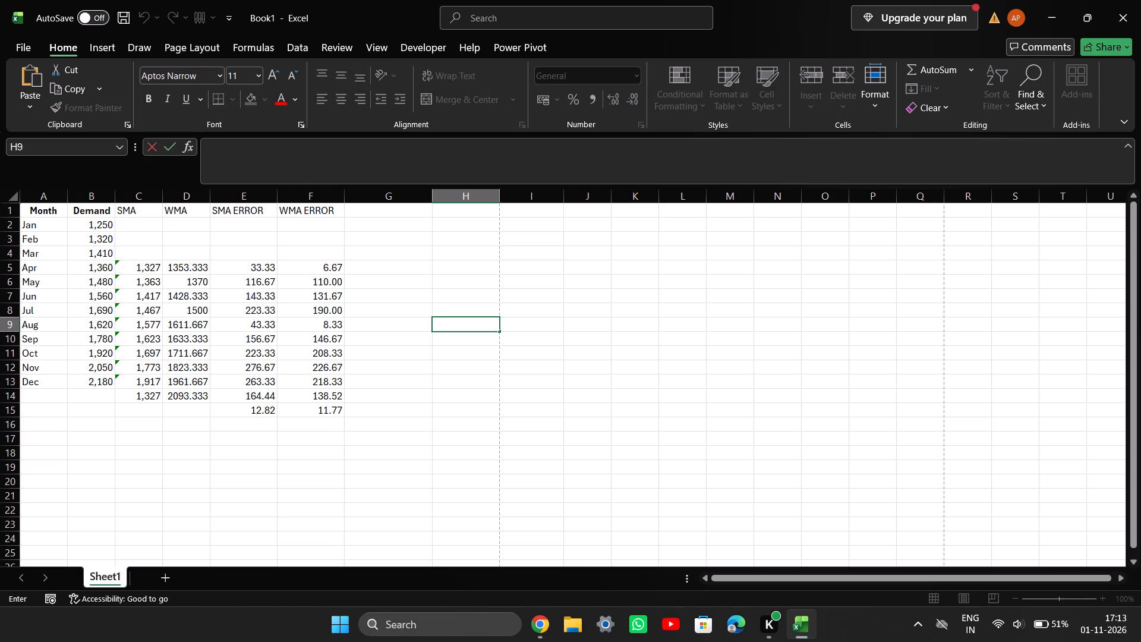
key("ctrl+z")
key("ctrl+z")
key("ctrl+z")
key("ctrl+z")
key("ctrl+z")
key("ctrl+z")
key("ctrl+z")
left_click(137, 21)
left_click(545, 240)
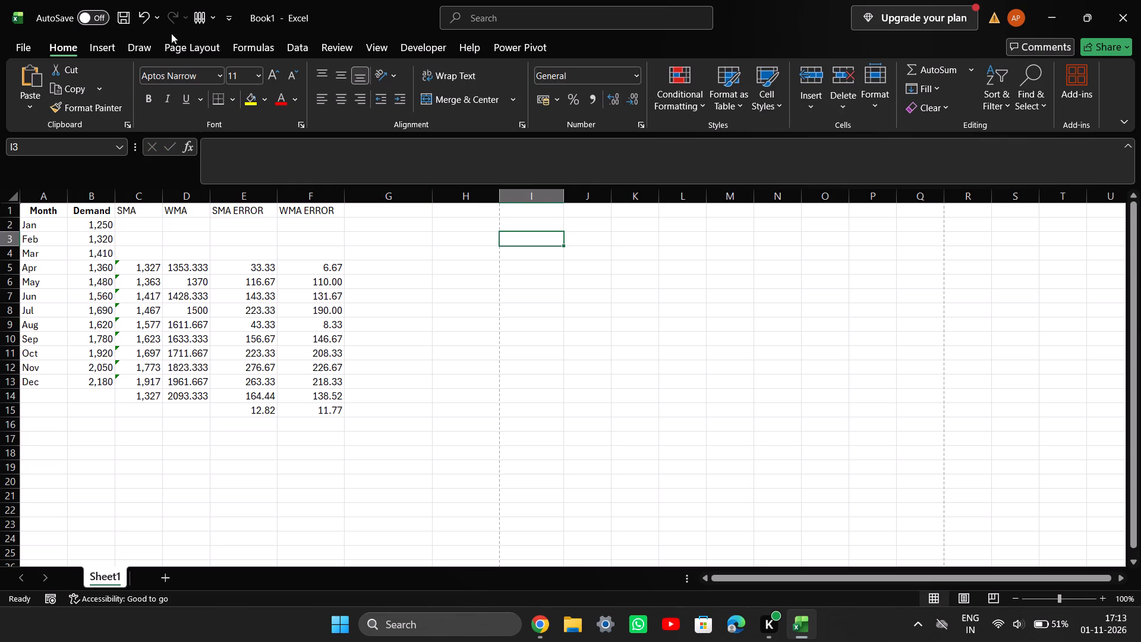
left_click(147, 19)
left_click(147, 19)
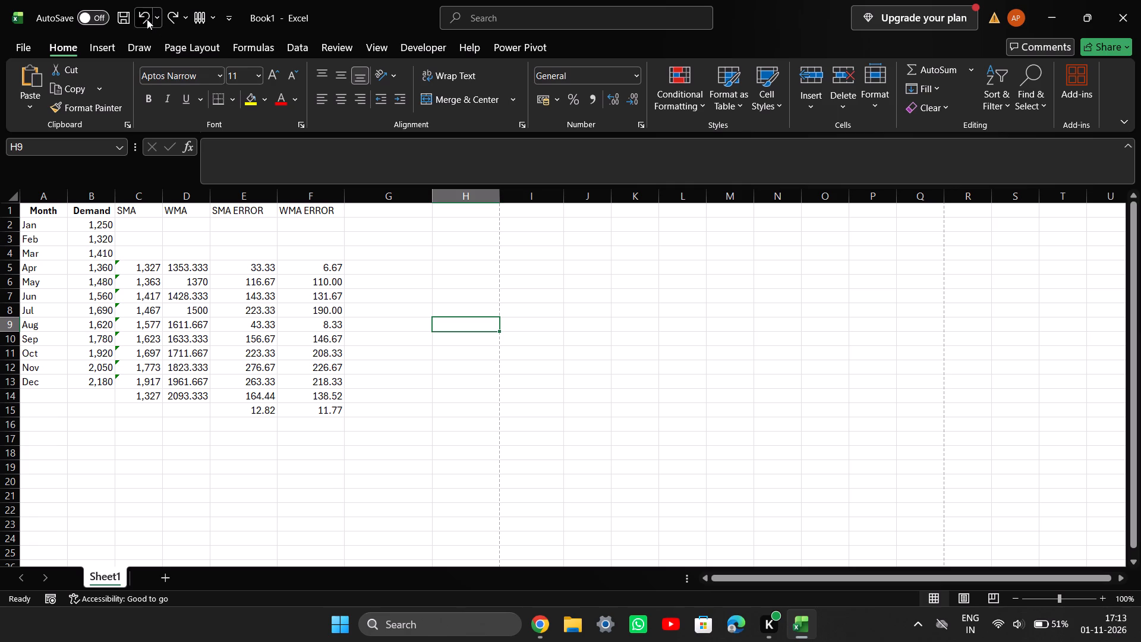
left_click(147, 19)
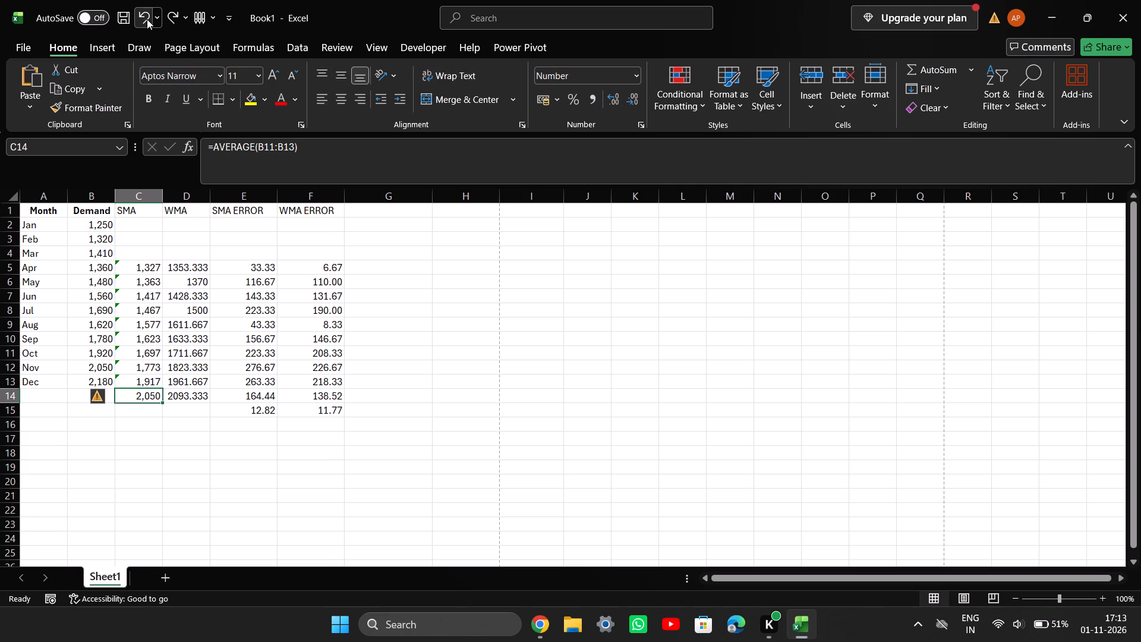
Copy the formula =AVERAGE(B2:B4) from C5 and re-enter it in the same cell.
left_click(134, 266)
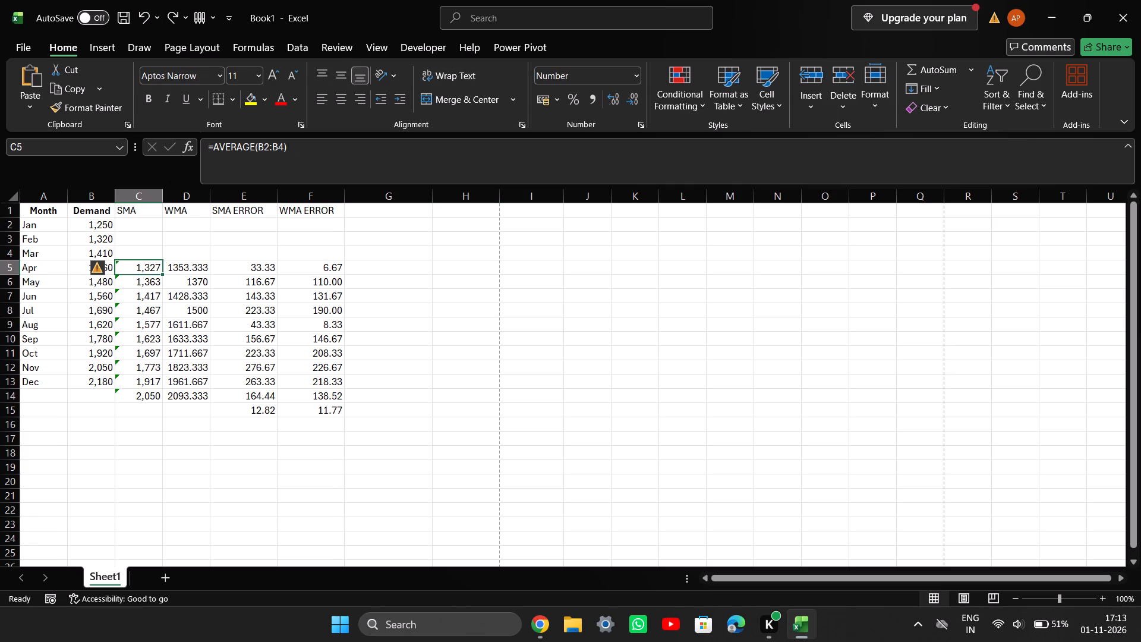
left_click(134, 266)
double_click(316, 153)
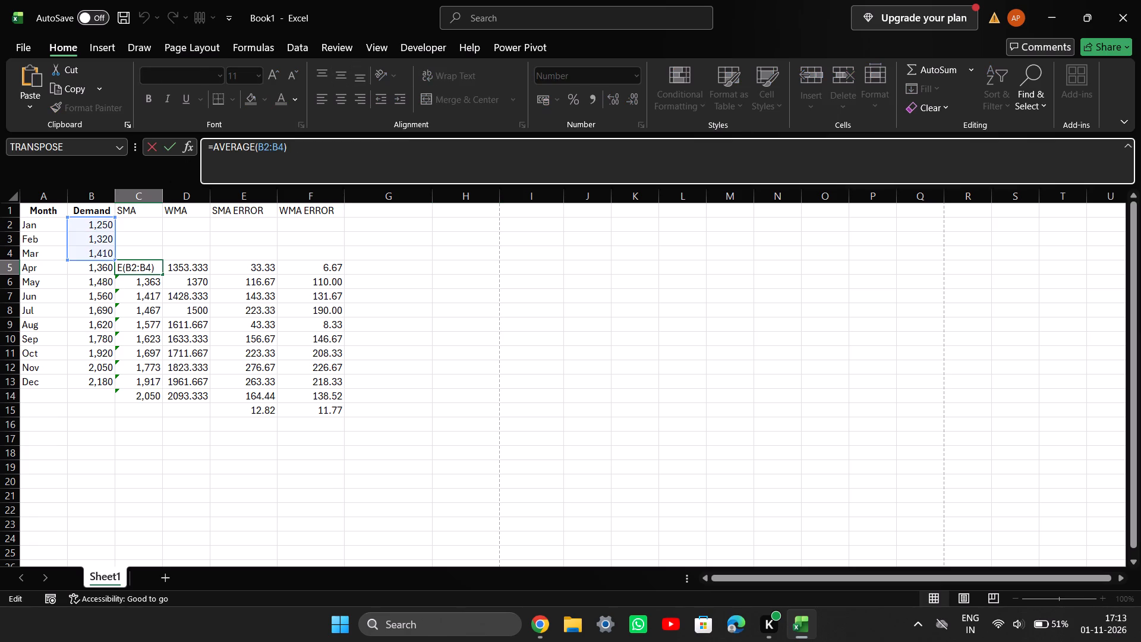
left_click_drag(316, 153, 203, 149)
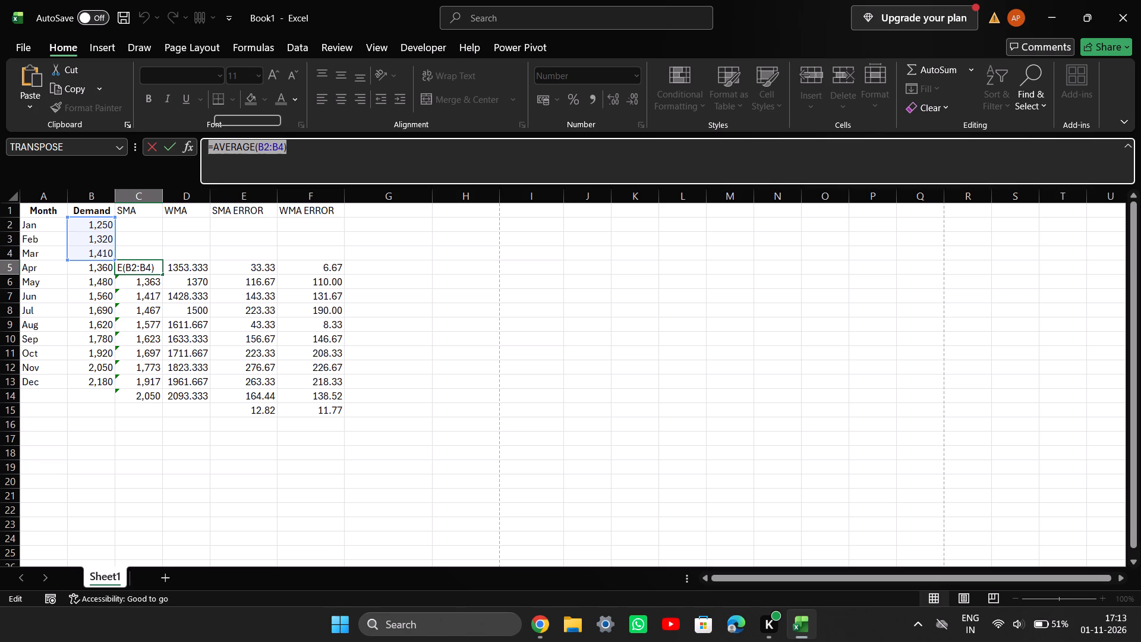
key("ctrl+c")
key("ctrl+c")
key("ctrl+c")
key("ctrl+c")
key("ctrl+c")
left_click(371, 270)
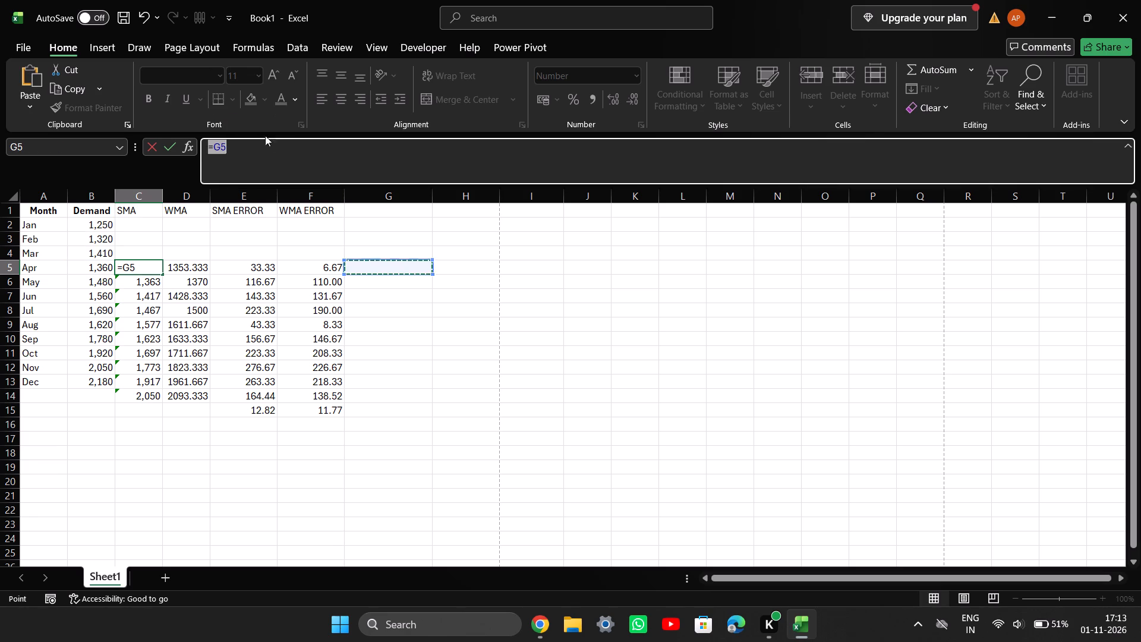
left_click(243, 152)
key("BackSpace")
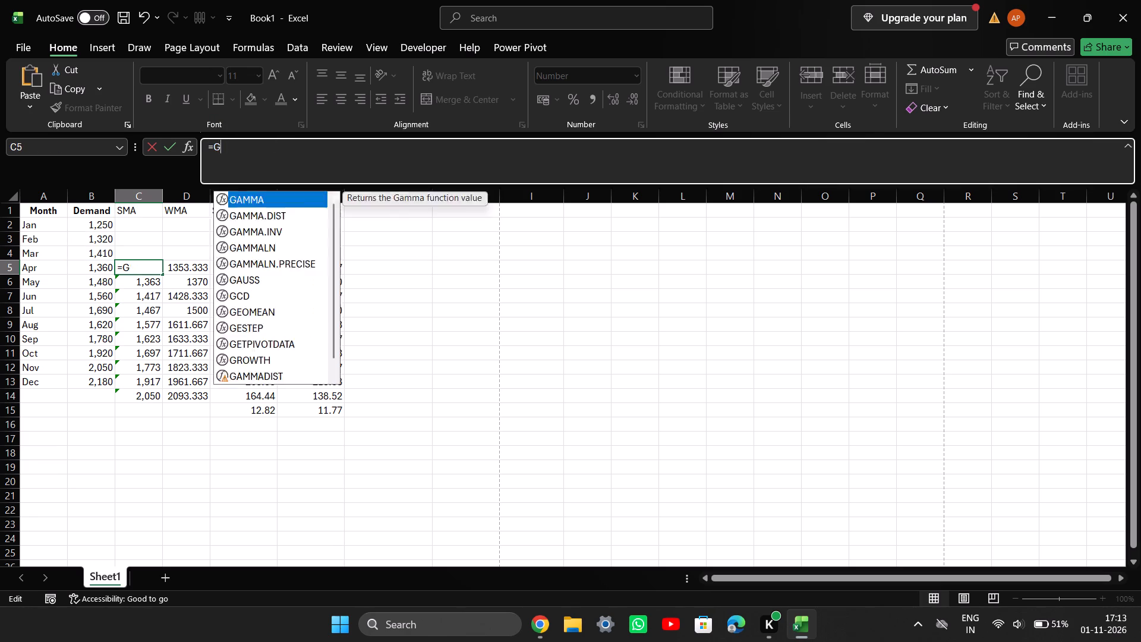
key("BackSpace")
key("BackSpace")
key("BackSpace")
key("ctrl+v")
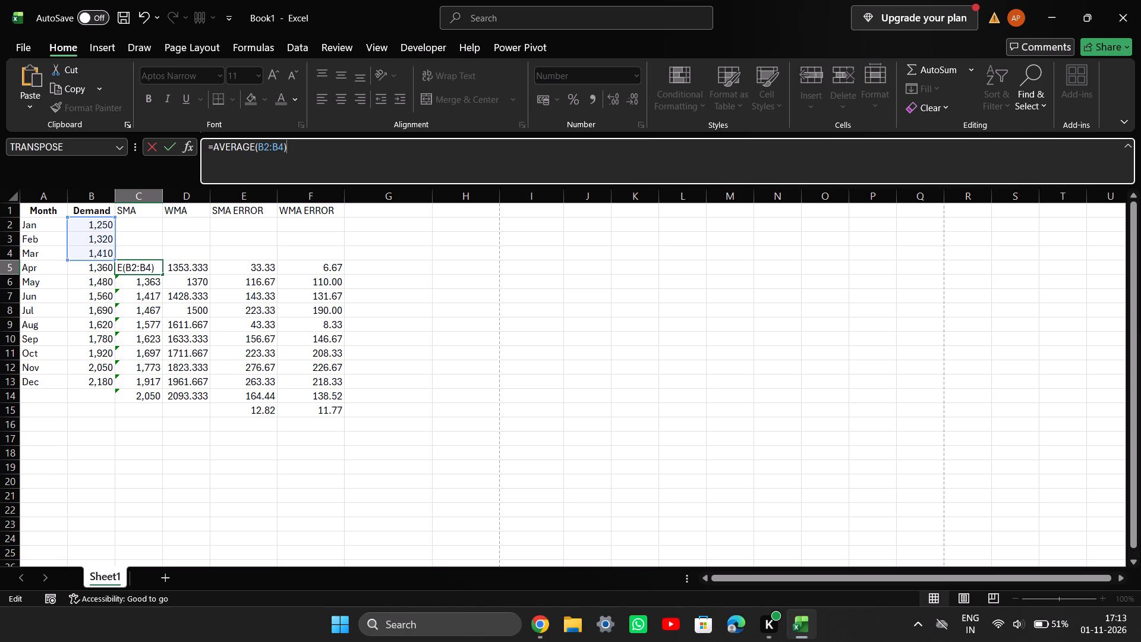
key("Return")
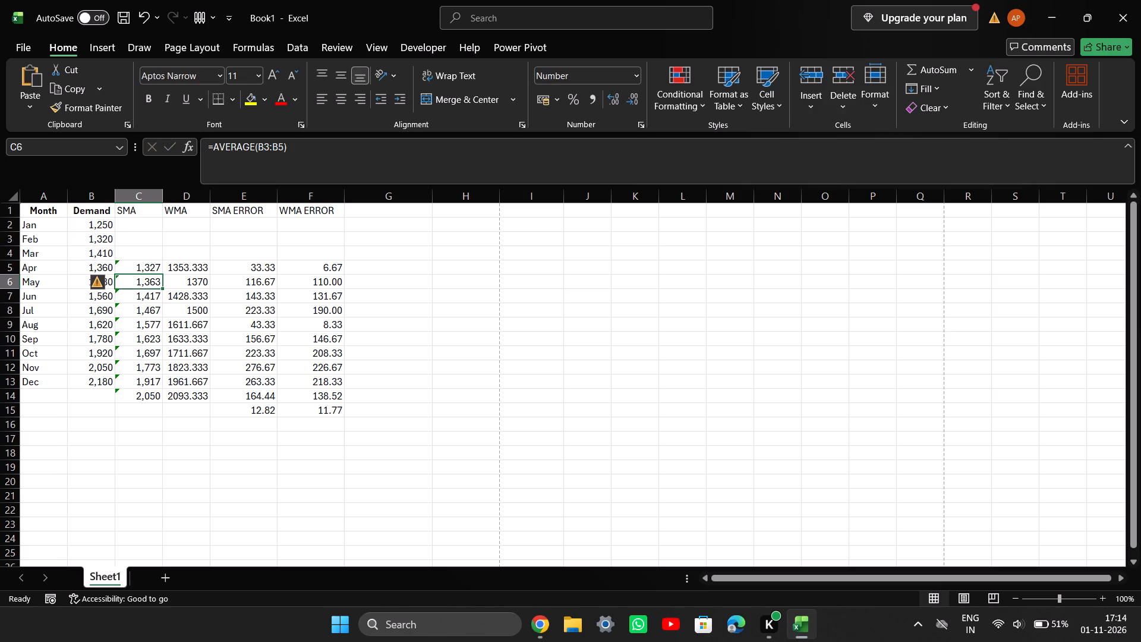
Undo the recent edits until the Percentage Error heading is back in G1 and G5 is empty.
key("ctrl+z")
key("ctrl+z")
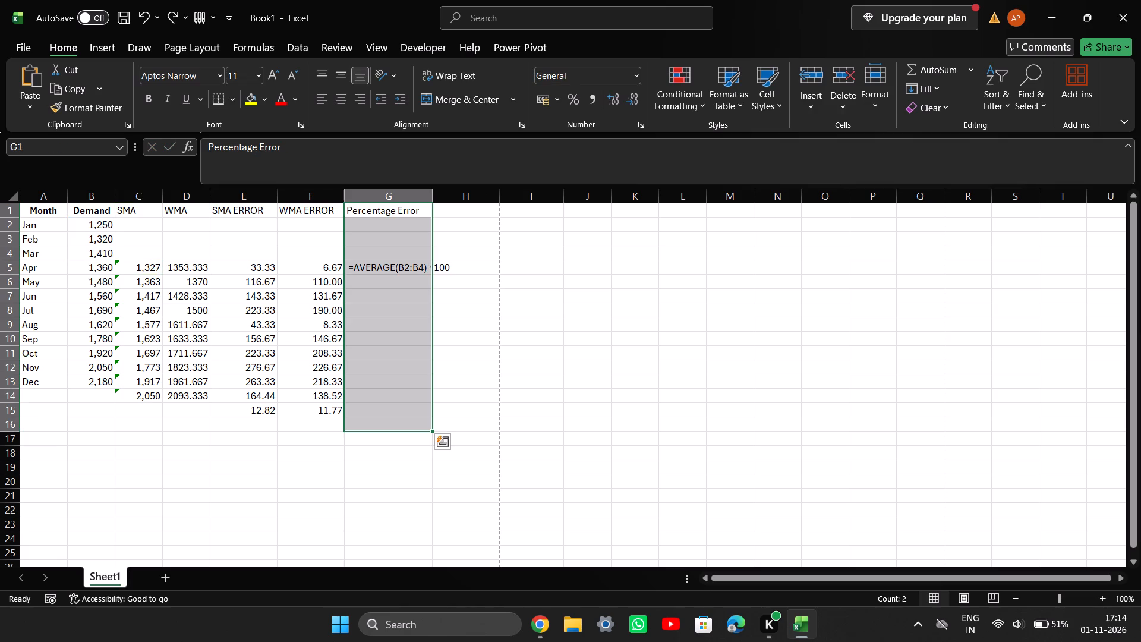
key("ctrl+z")
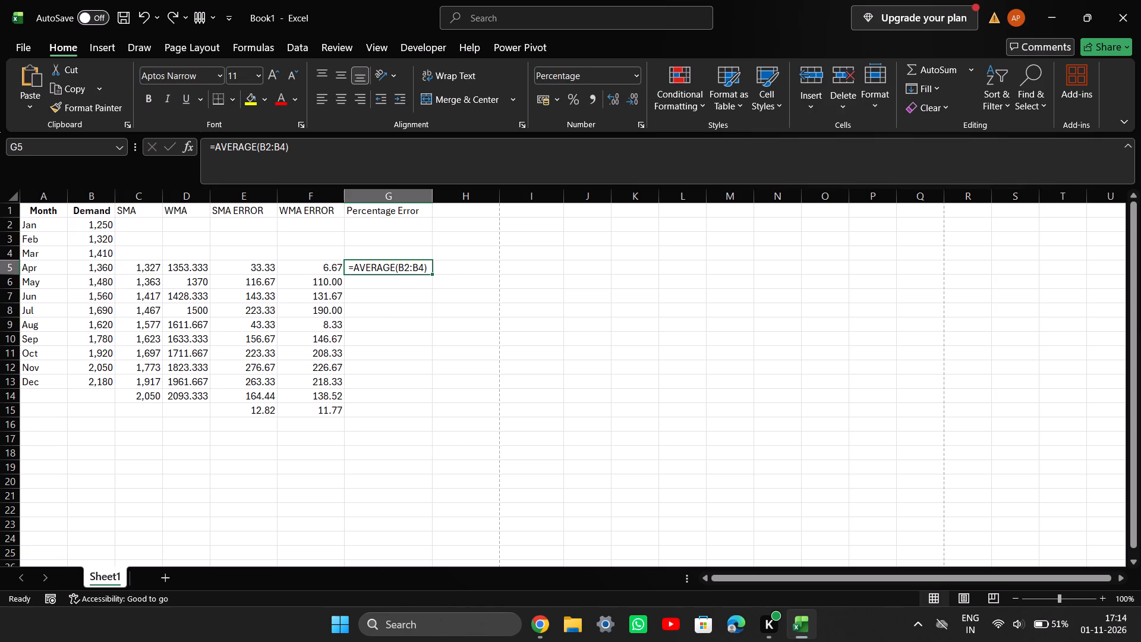
left_click(417, 267)
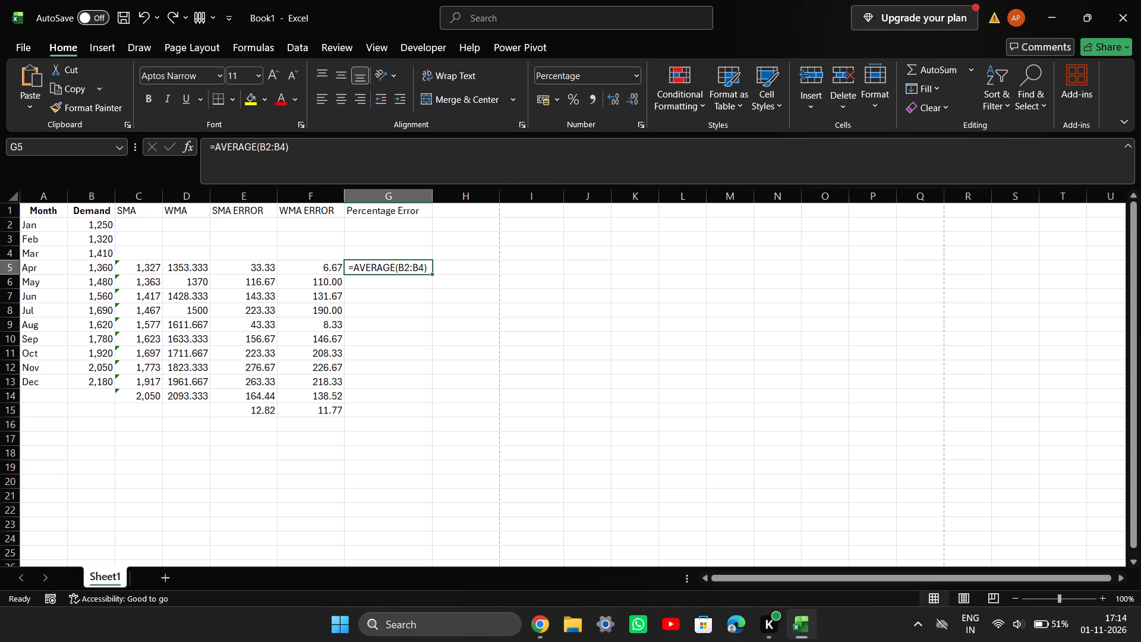
left_click(423, 267)
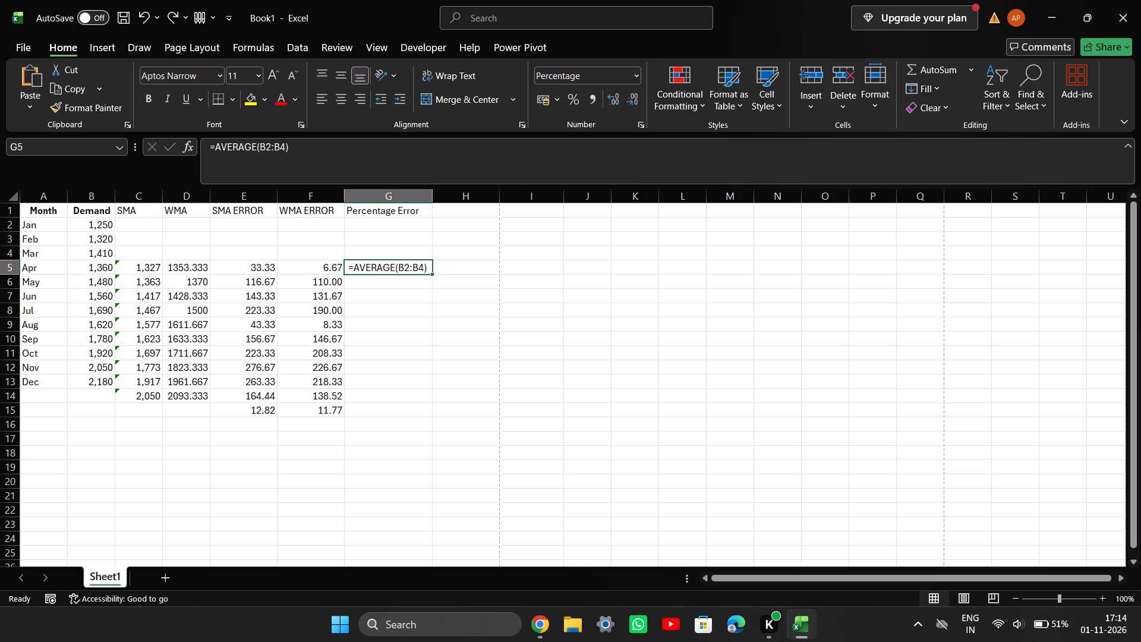
left_click(433, 271)
key("Return")
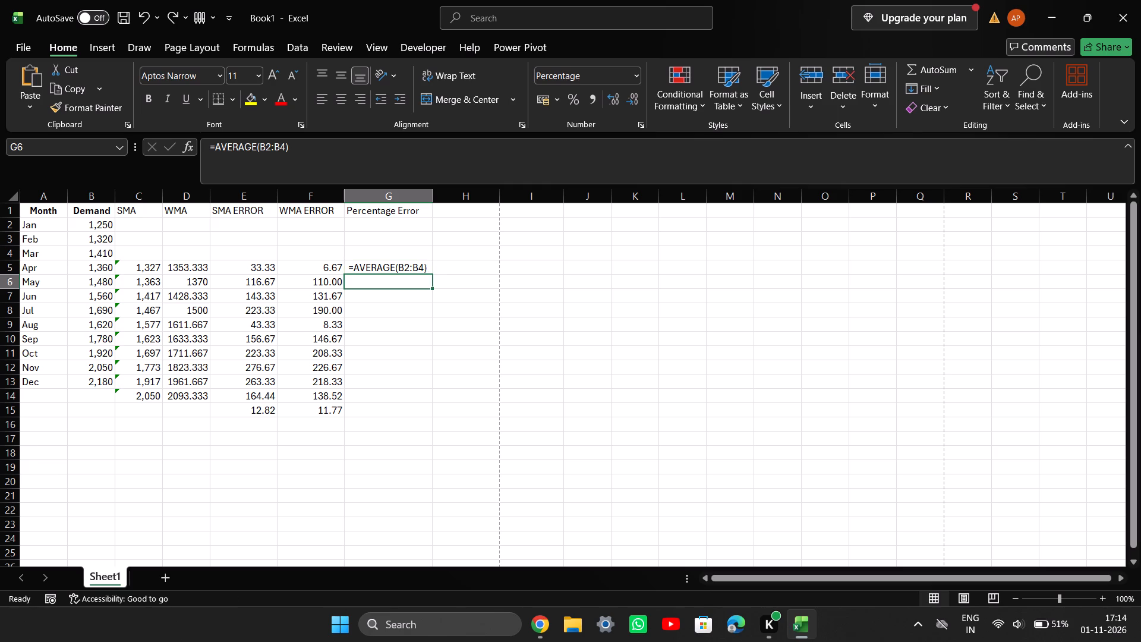
key("ctrl+a")
key("ctrl+z")
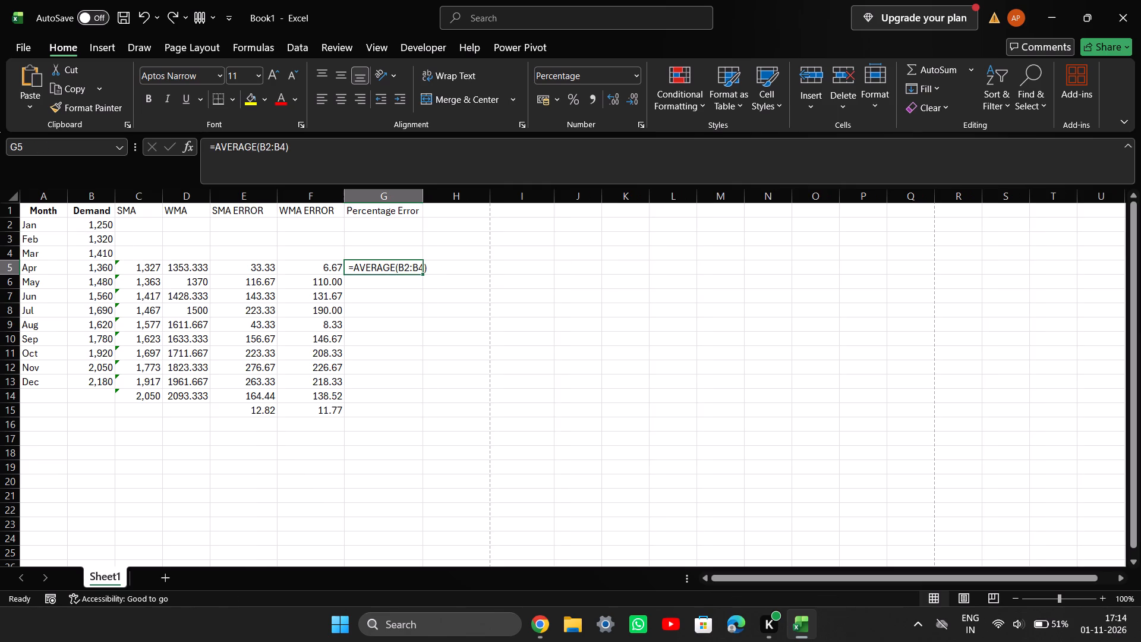
key("ctrl+z")
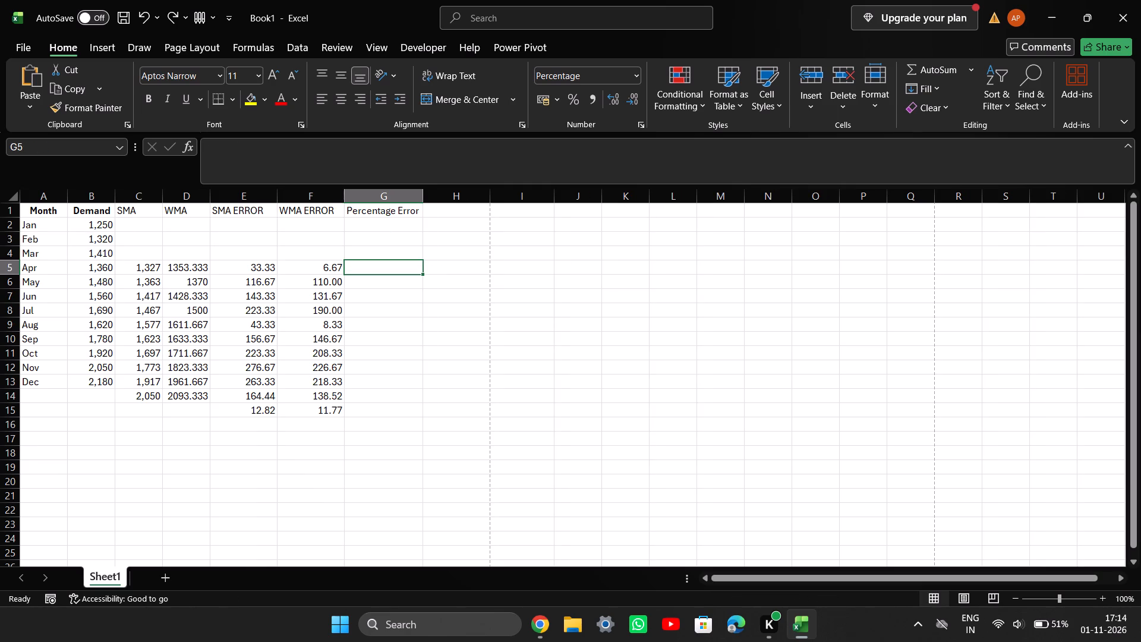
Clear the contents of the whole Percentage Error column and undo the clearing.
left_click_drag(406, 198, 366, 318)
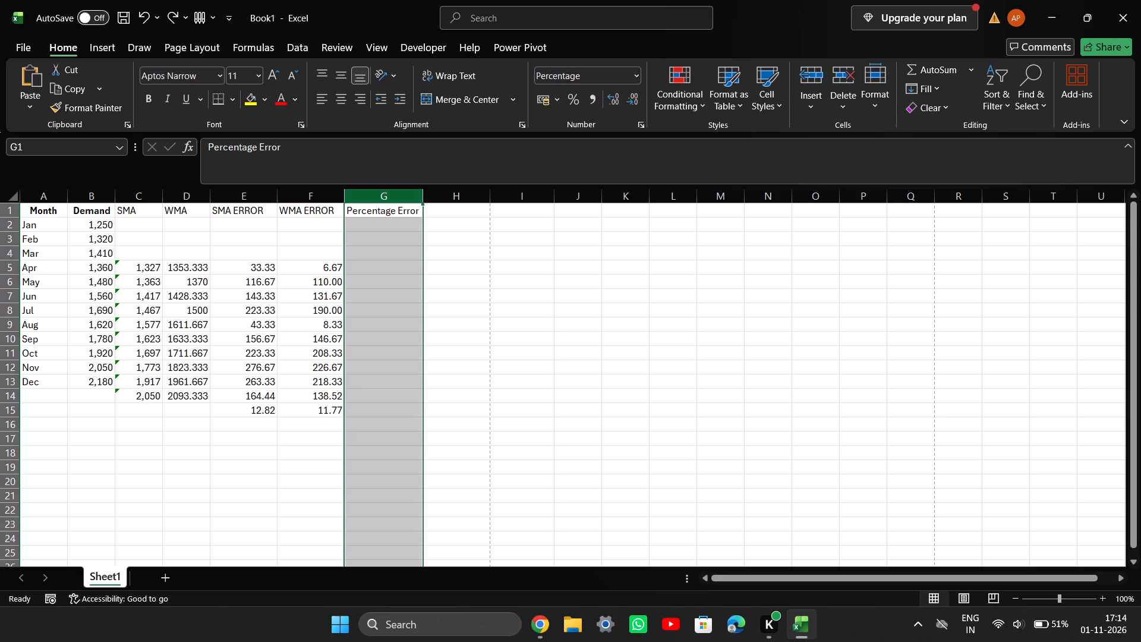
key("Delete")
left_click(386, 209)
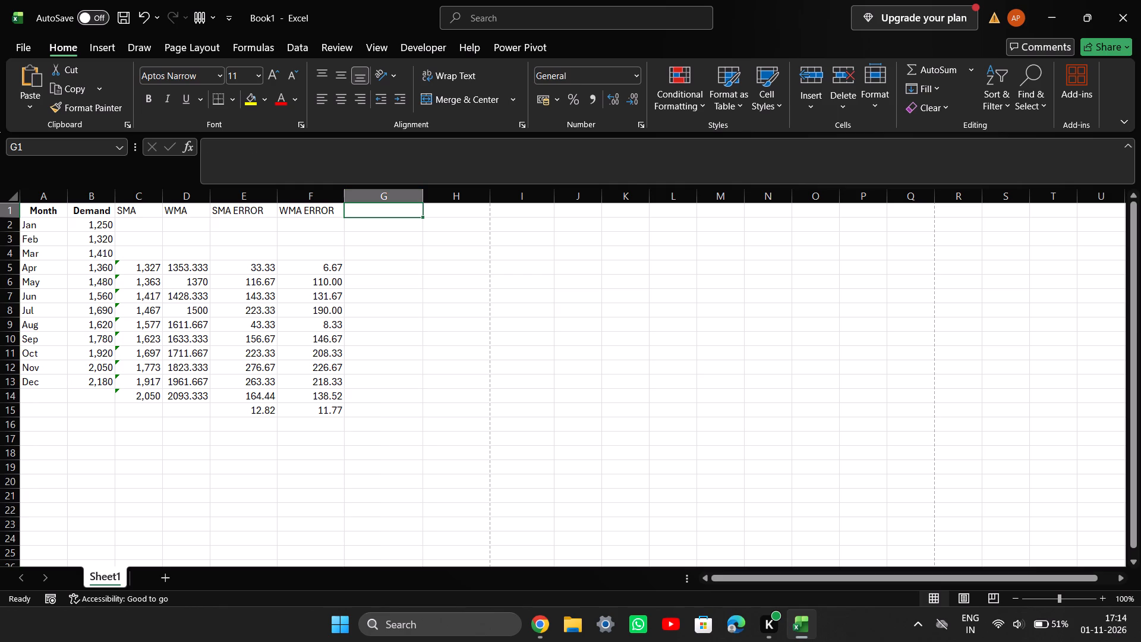
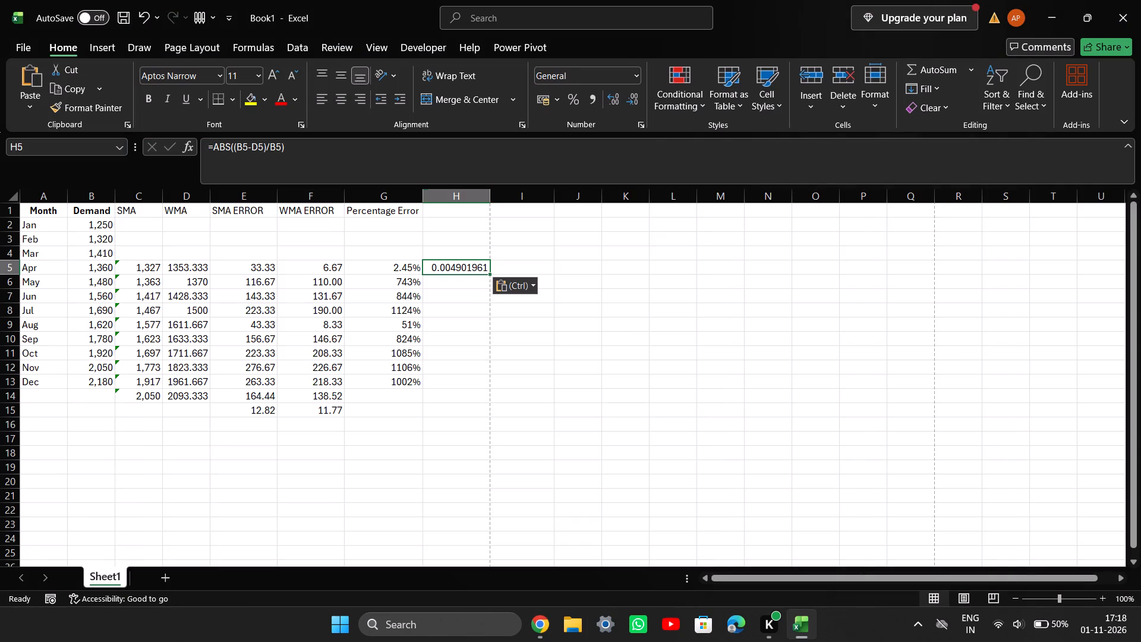
Format H5 as a percentage with two decimal places and fill it down through H13.
left_click(576, 105)
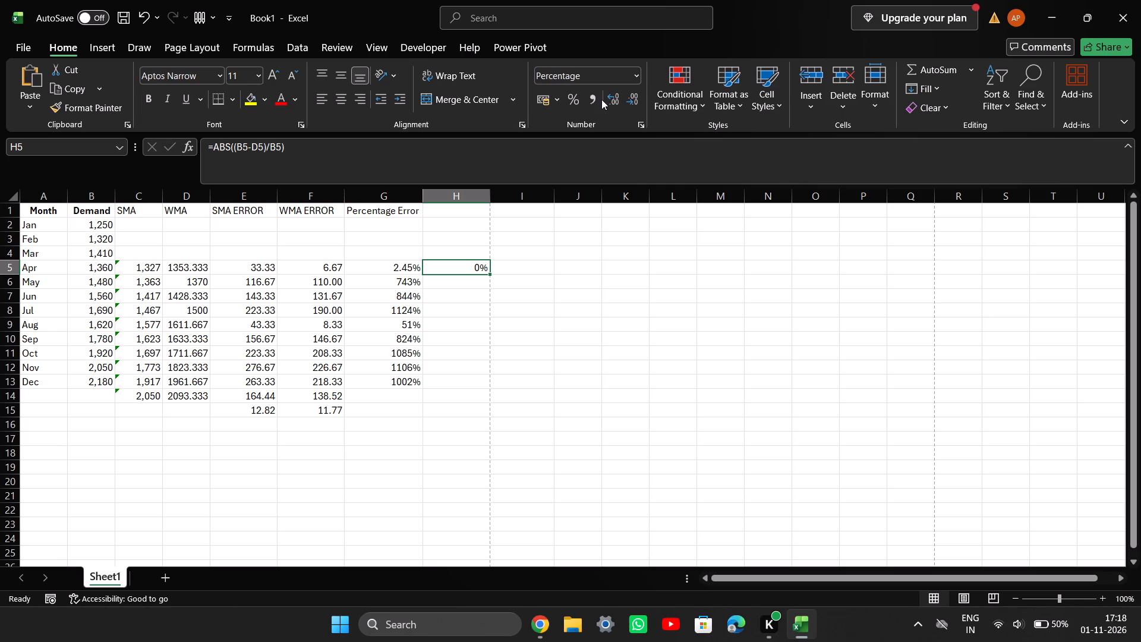
left_click(606, 99)
left_click(606, 99)
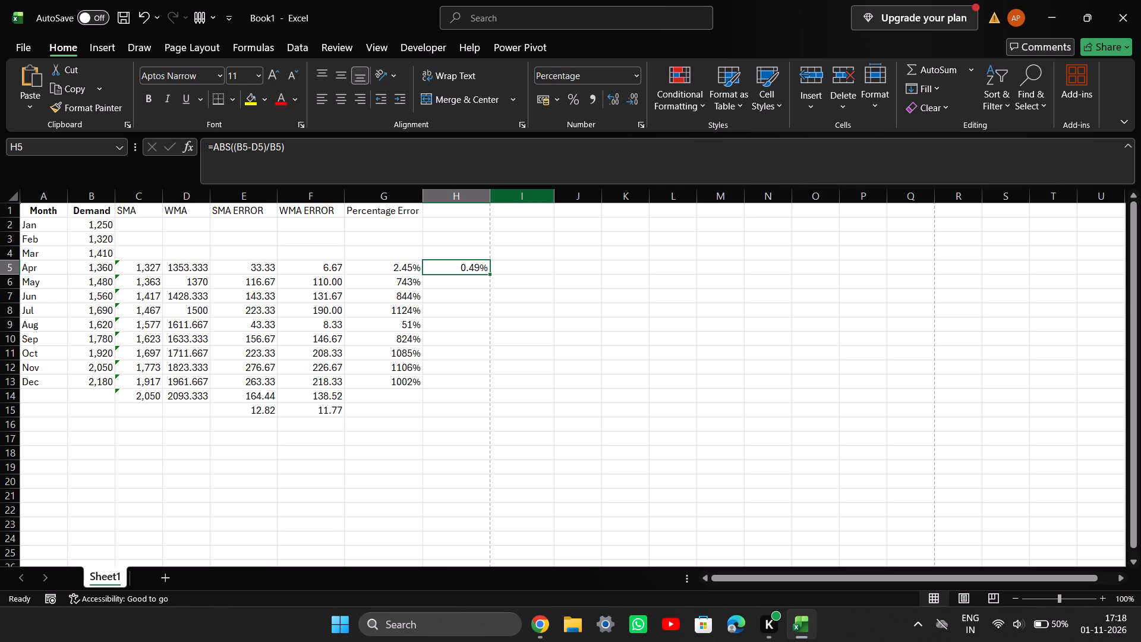
left_click_drag(491, 275, 474, 387)
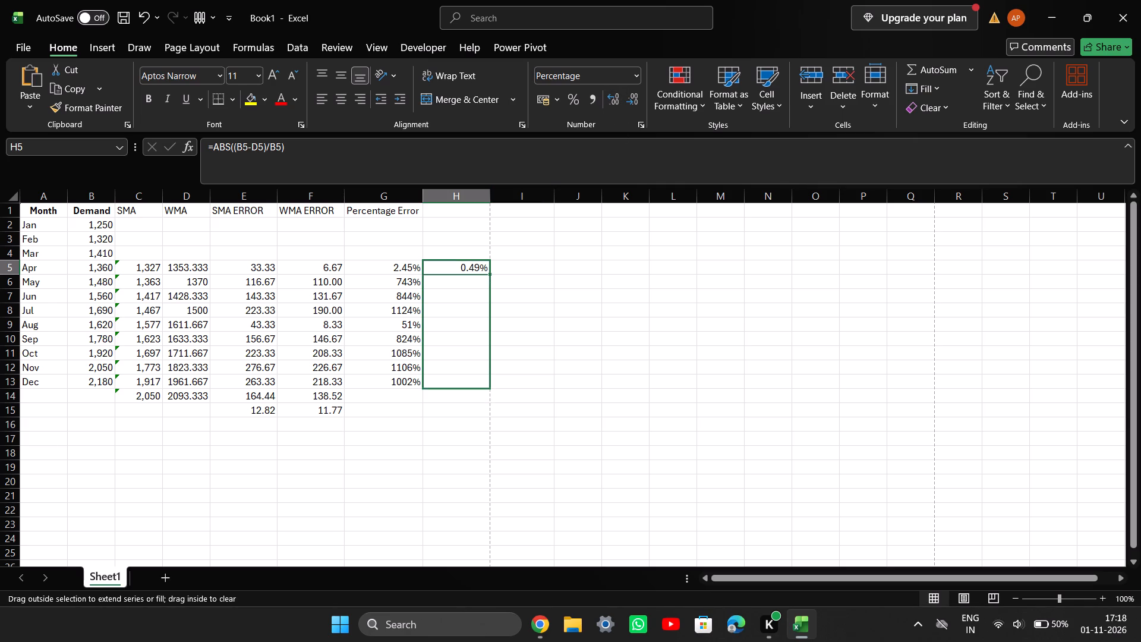
left_click_drag(474, 387, 474, 388)
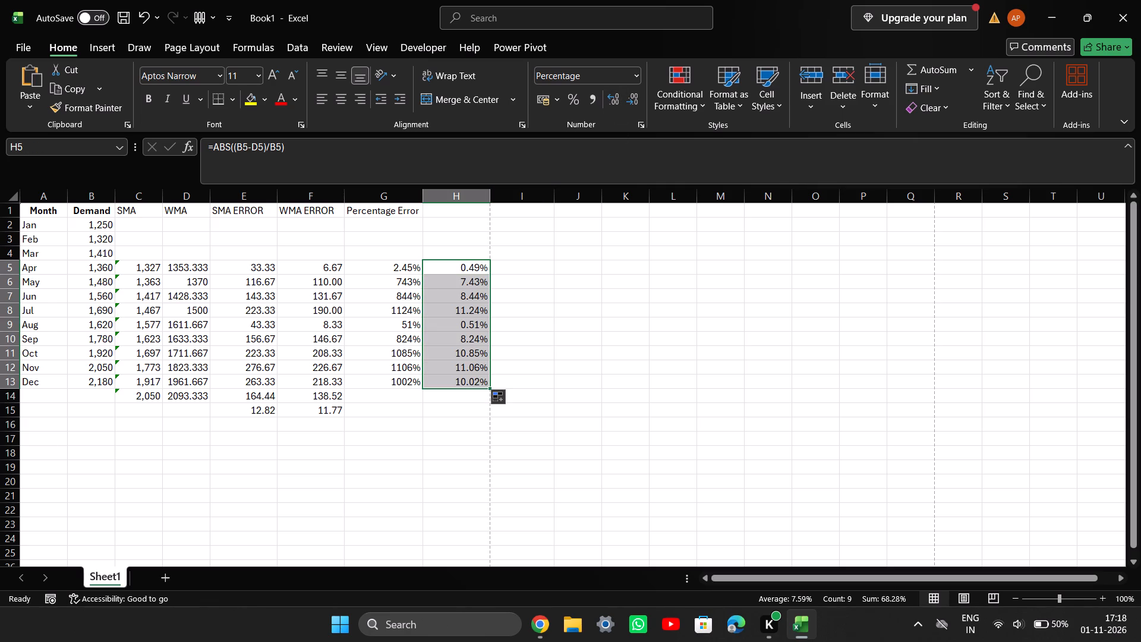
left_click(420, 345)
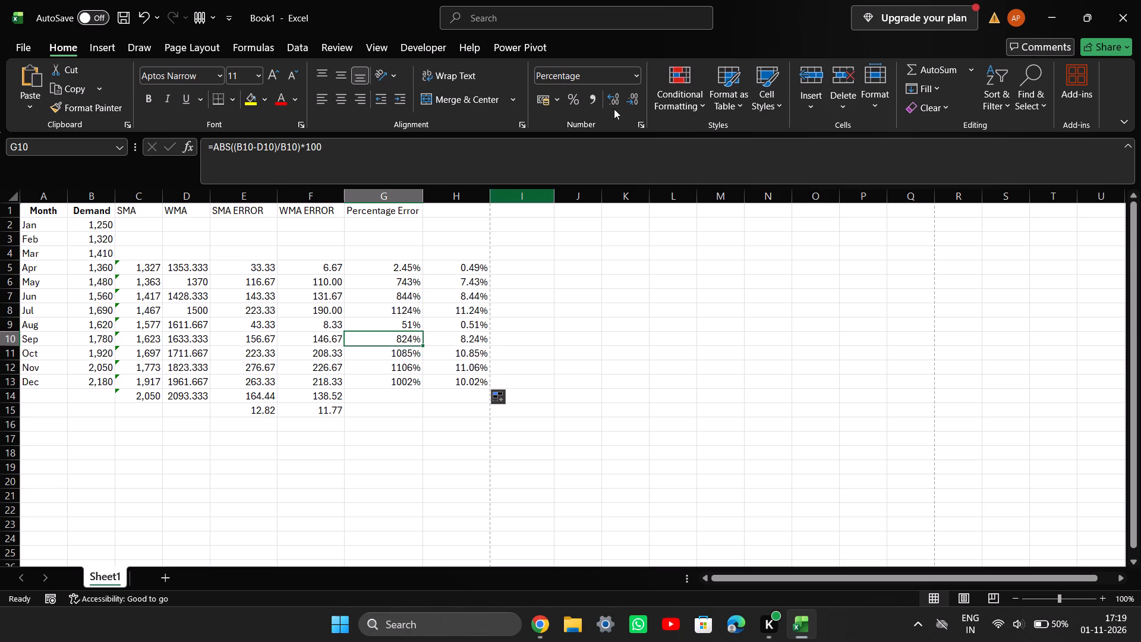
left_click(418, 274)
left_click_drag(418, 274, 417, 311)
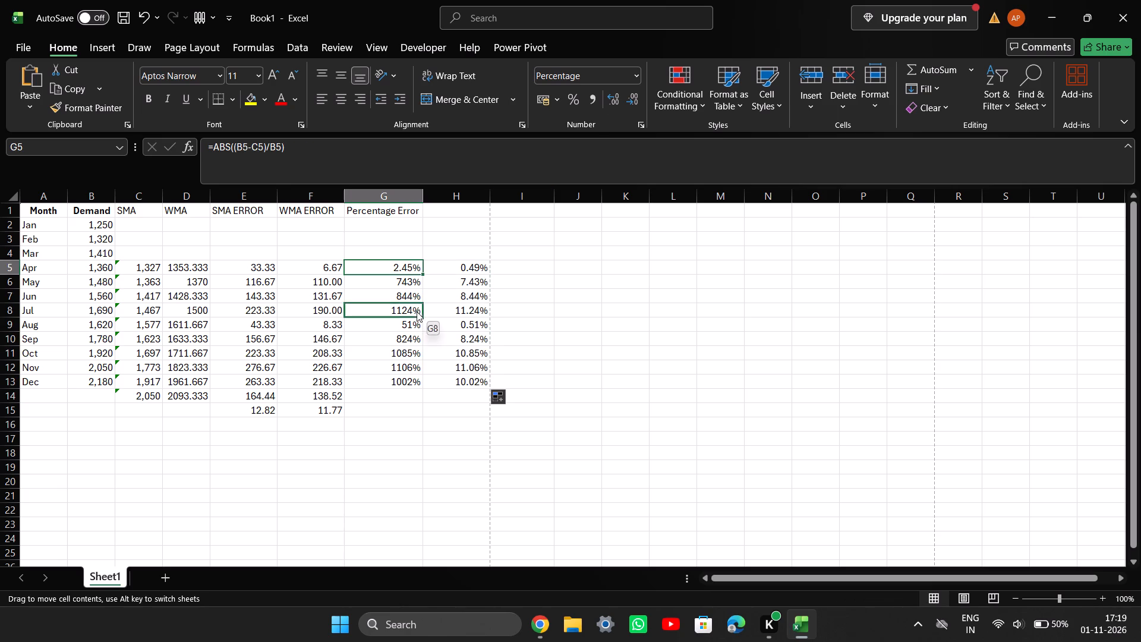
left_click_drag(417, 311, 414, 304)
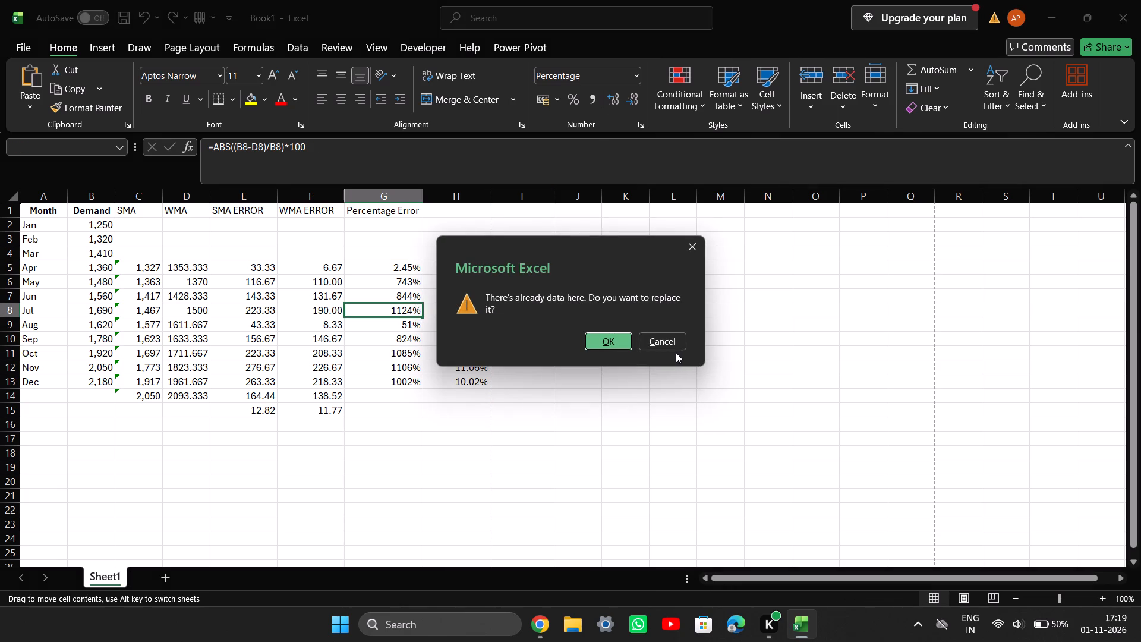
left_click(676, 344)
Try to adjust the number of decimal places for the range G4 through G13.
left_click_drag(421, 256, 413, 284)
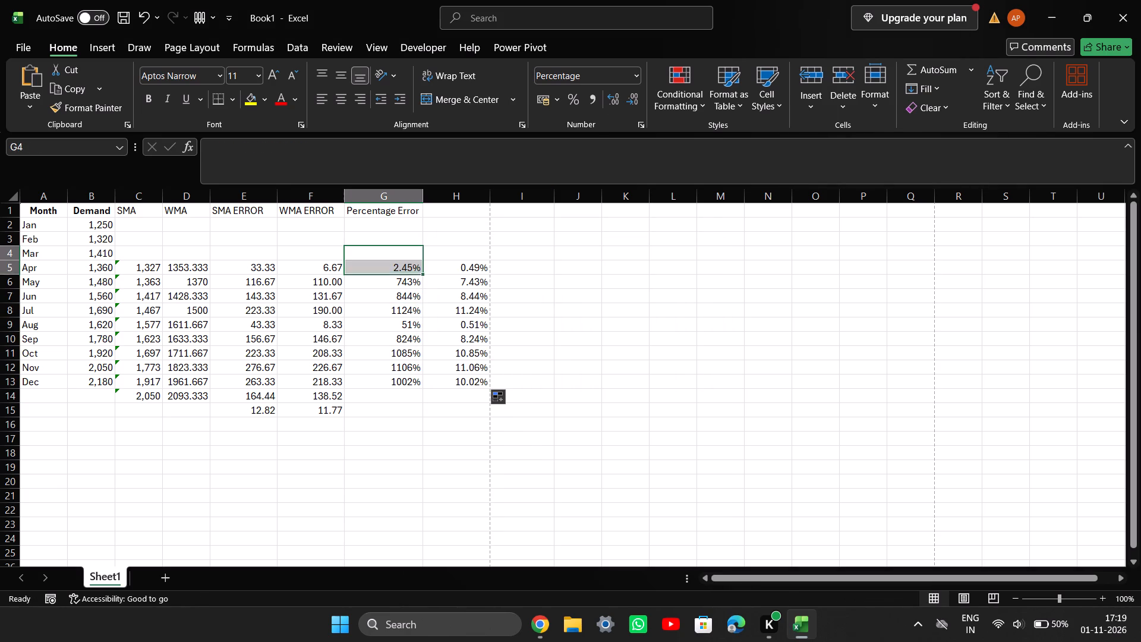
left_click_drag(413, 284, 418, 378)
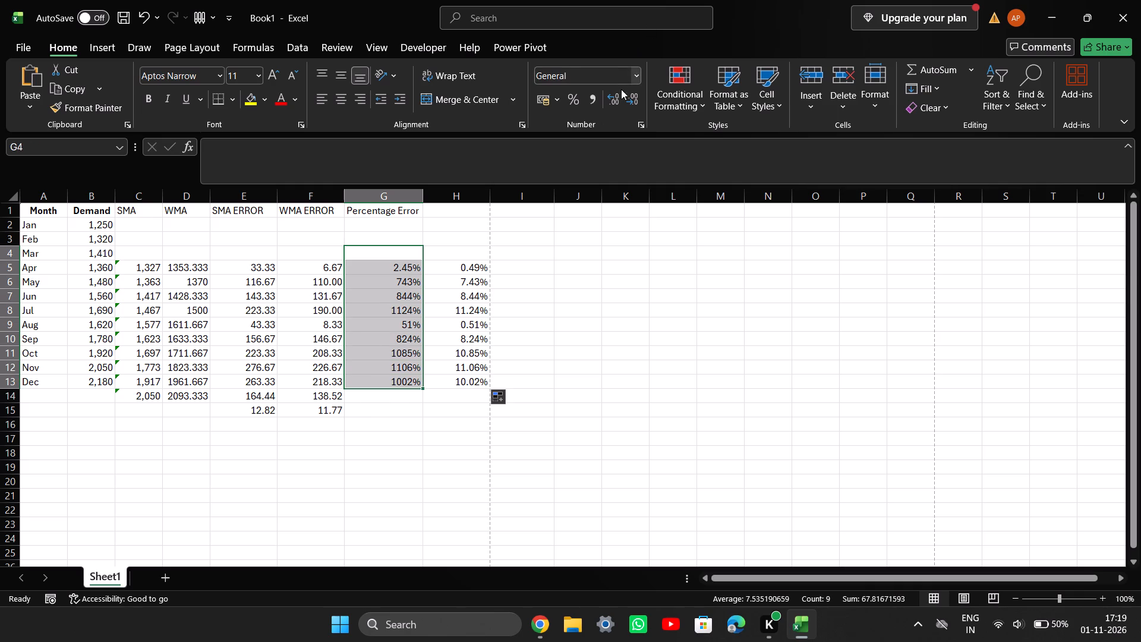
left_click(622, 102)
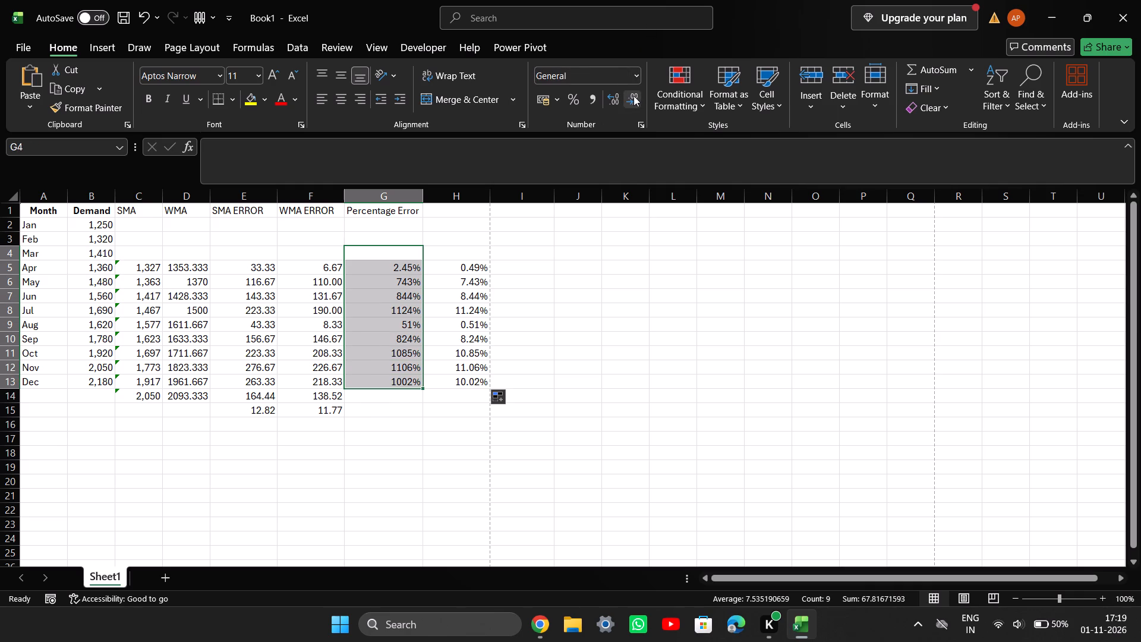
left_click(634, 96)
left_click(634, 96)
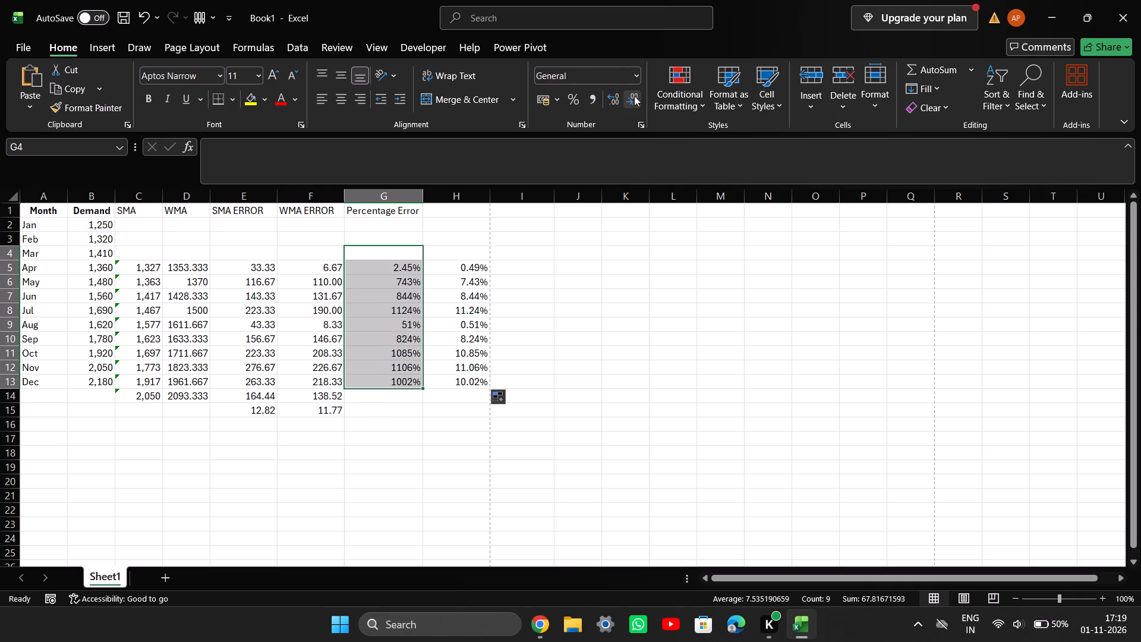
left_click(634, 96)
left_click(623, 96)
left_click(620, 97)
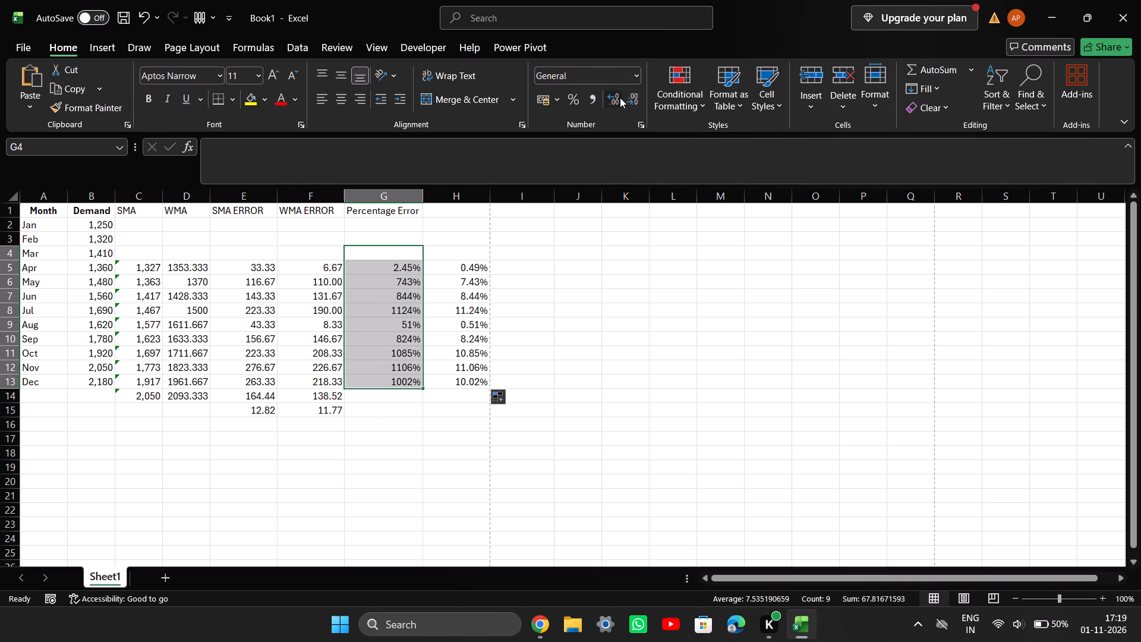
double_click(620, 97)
Increase the SMA percentage error in G5 to three decimal places.
left_click(406, 276)
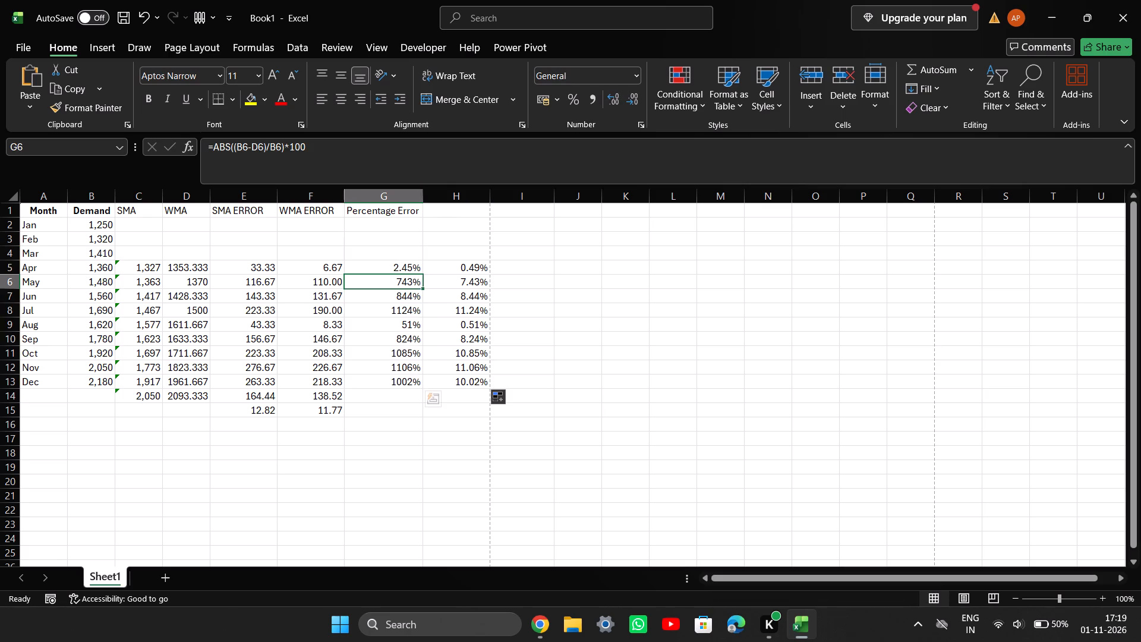
left_click(406, 267)
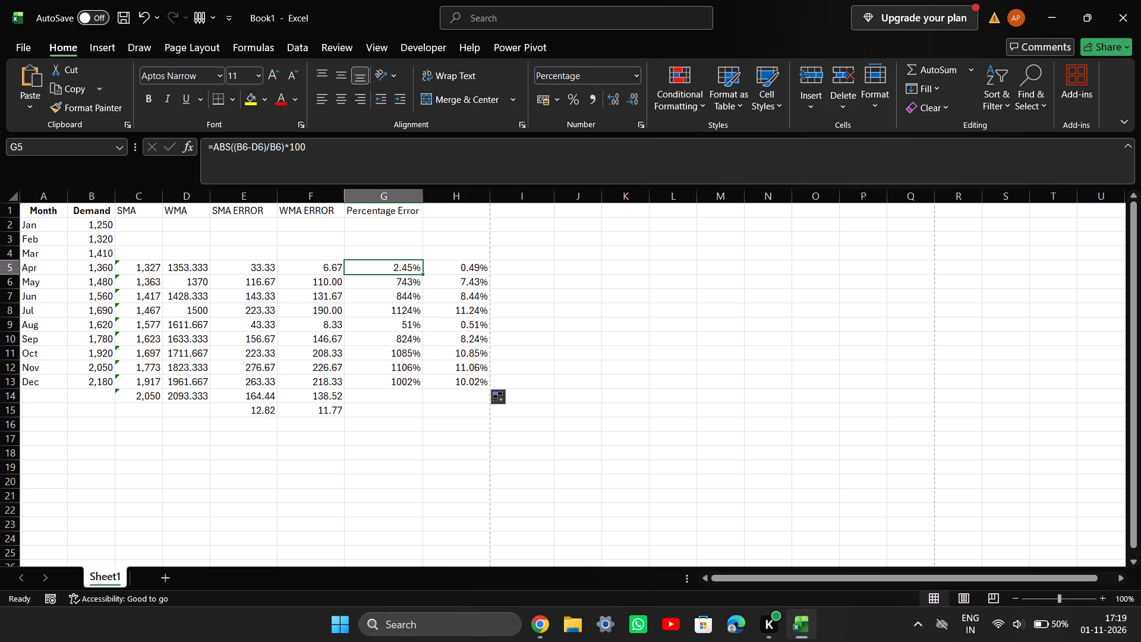
left_click(384, 271)
left_click(615, 97)
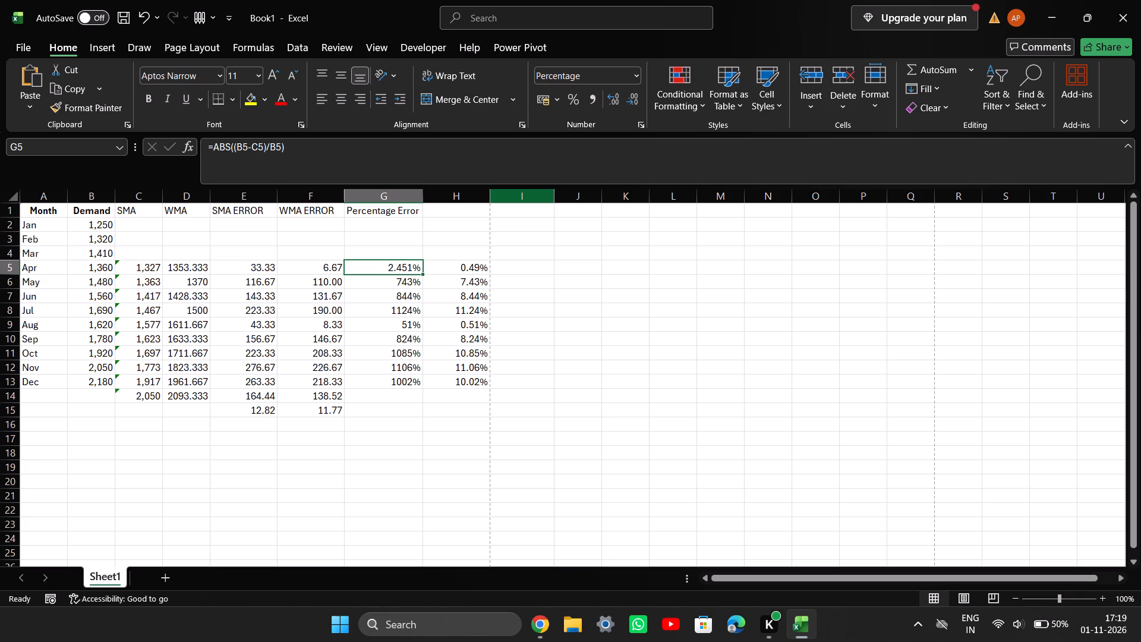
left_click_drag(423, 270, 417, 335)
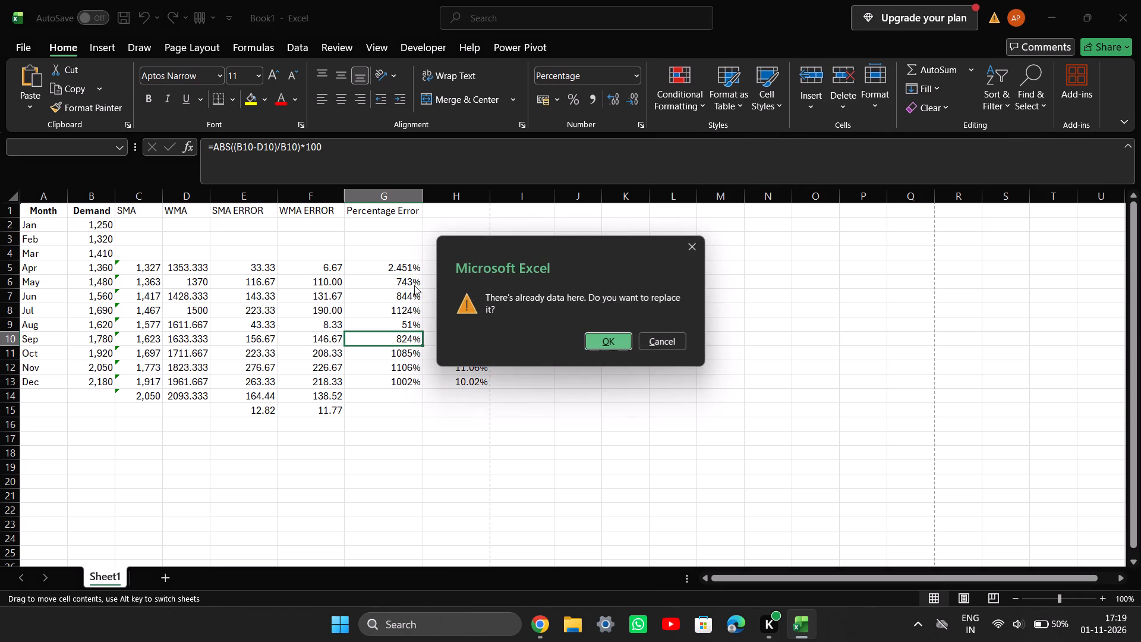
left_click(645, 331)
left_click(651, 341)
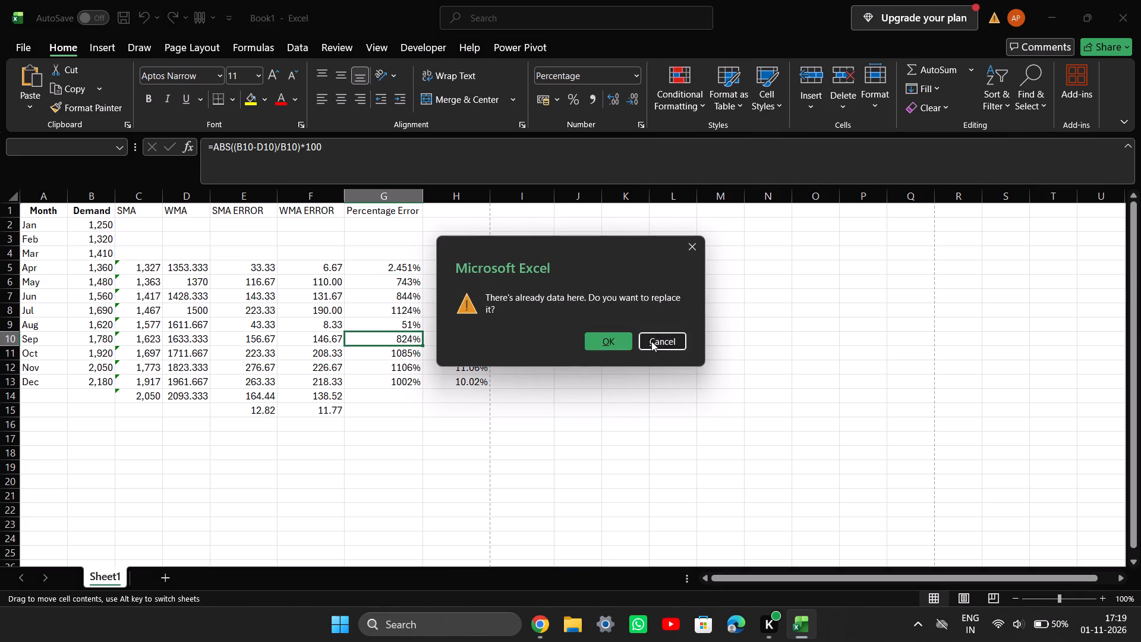
Fill the SMA percentage error formula from G5 down through G13.
left_click_drag(422, 274, 401, 367)
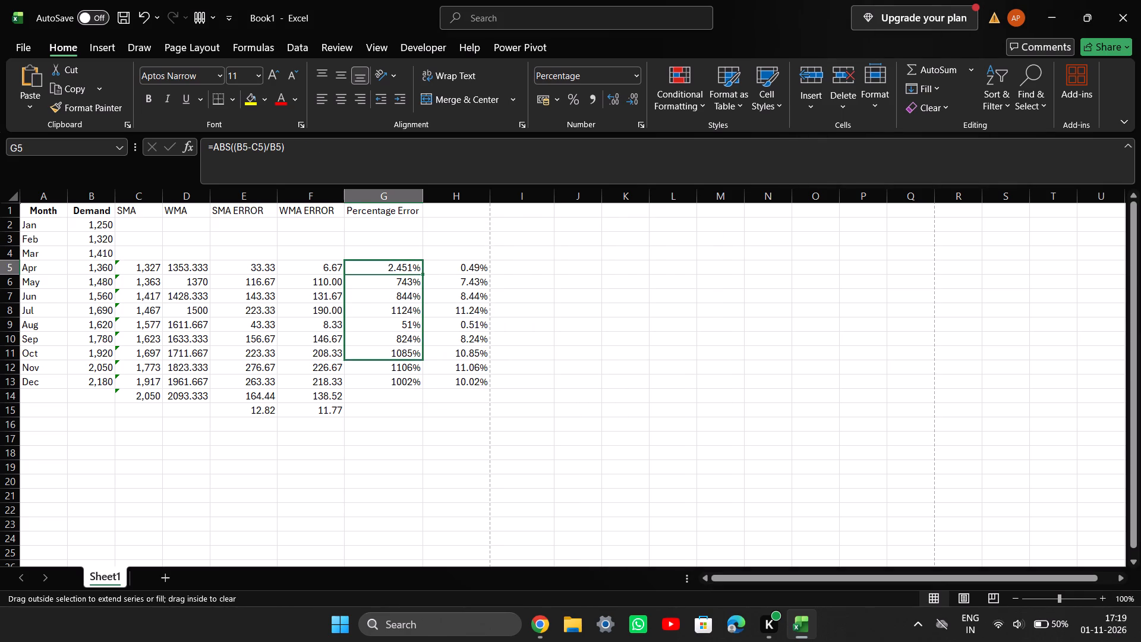
left_click_drag(401, 367, 412, 385)
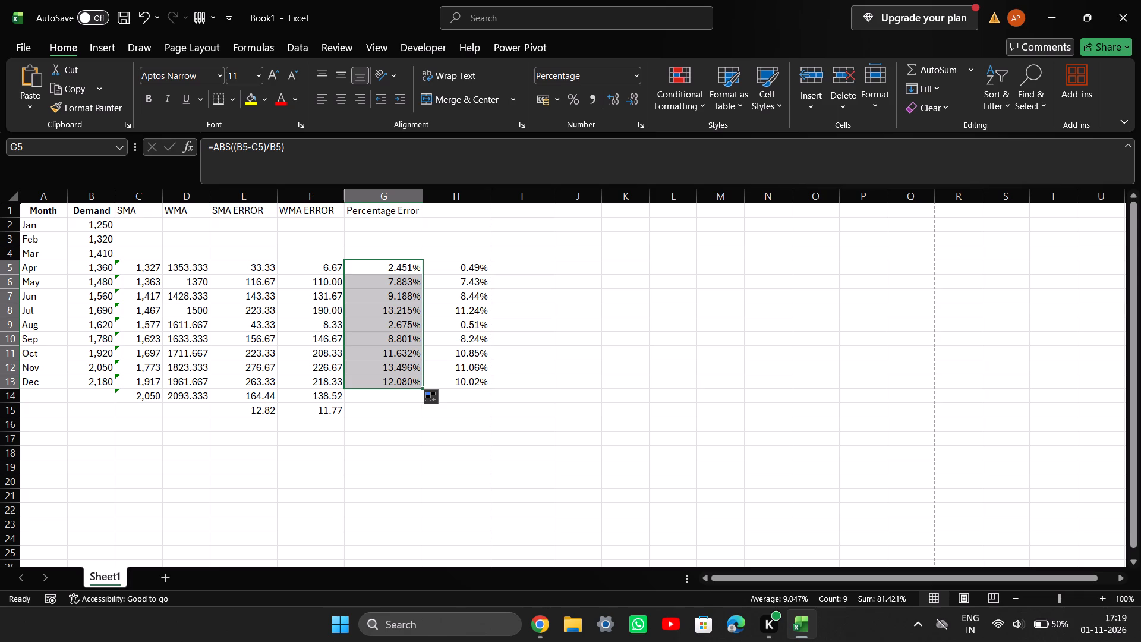
Review ChatGPT's formula notes and compare the sheet's percentage error columns with Table 1 in the BFP Practical PDF.
left_click(530, 614)
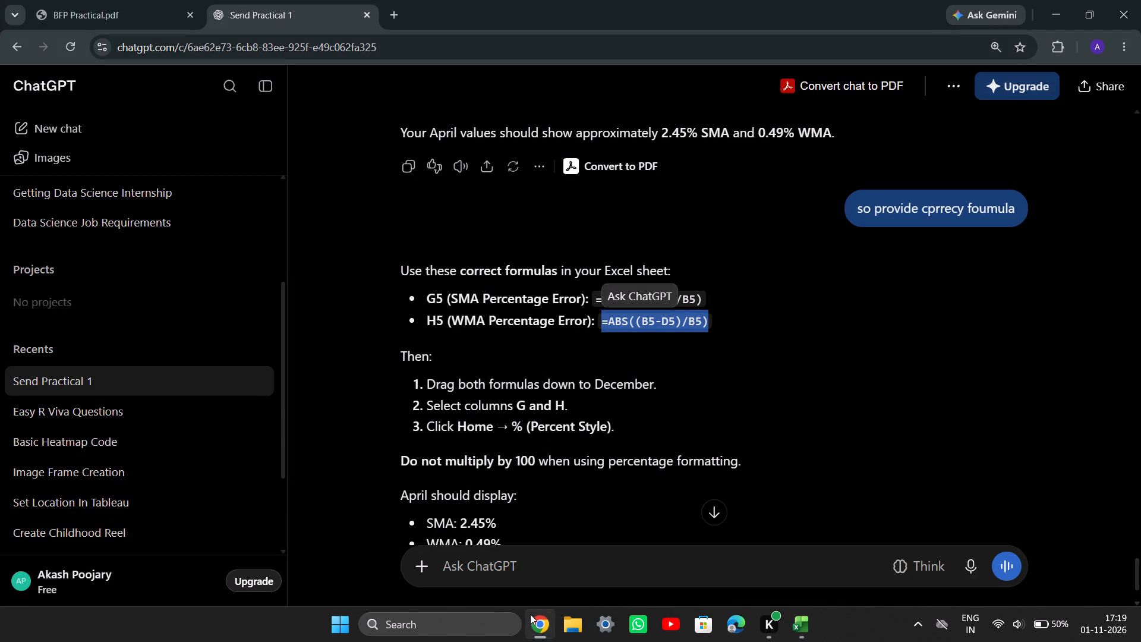
scroll(530, 473, "down", 7)
left_click(546, 627)
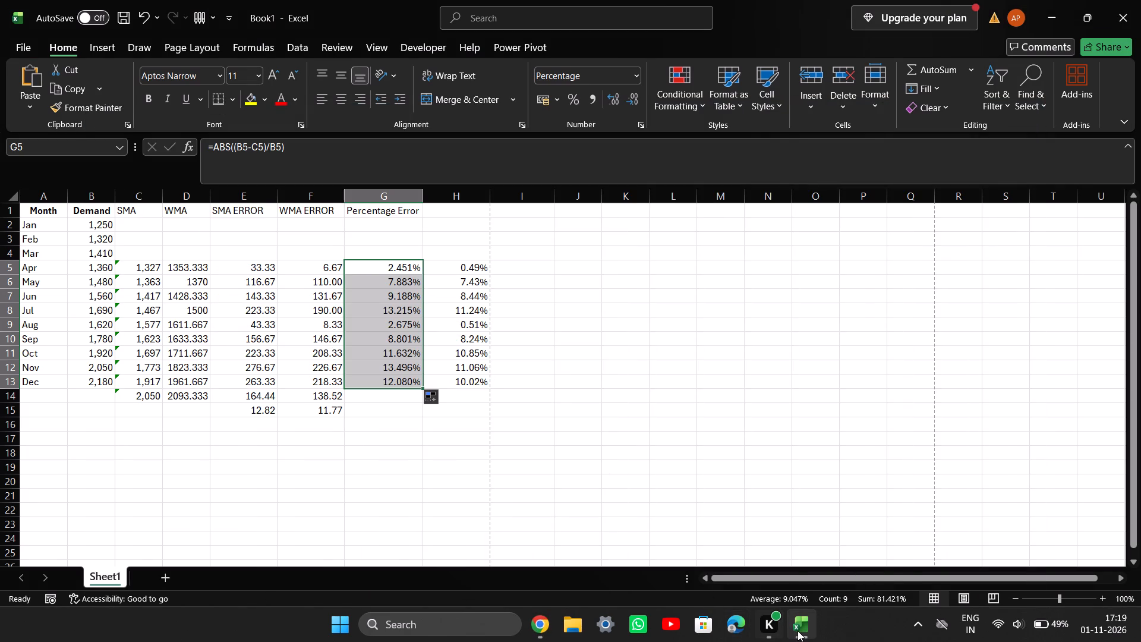
left_click(527, 622)
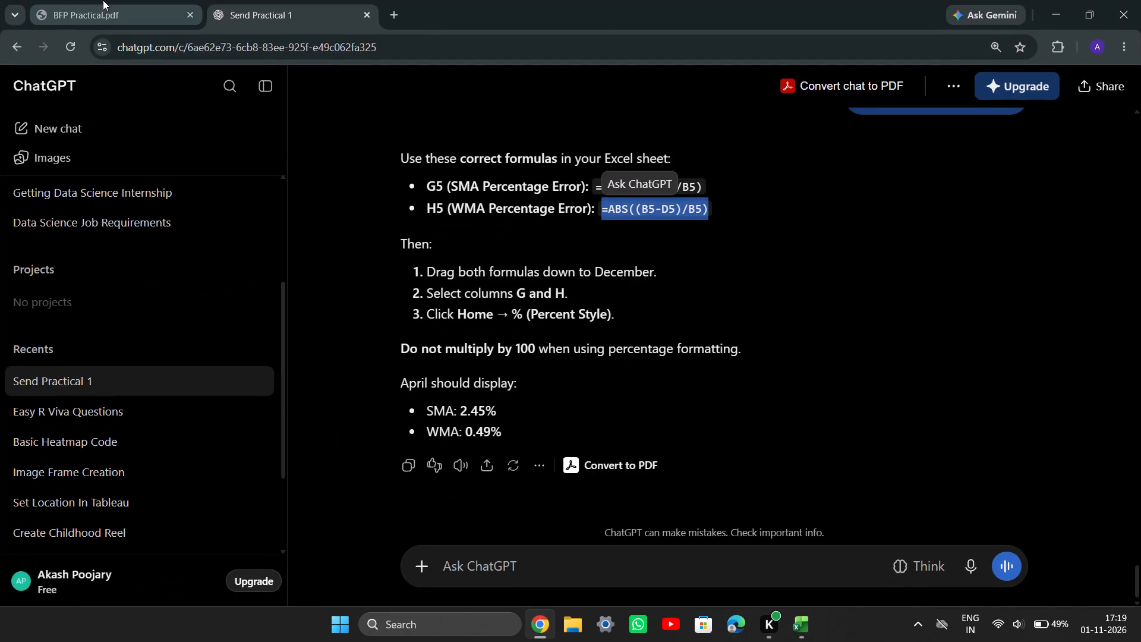
left_click(103, 0)
scroll(484, 351, "down", 2)
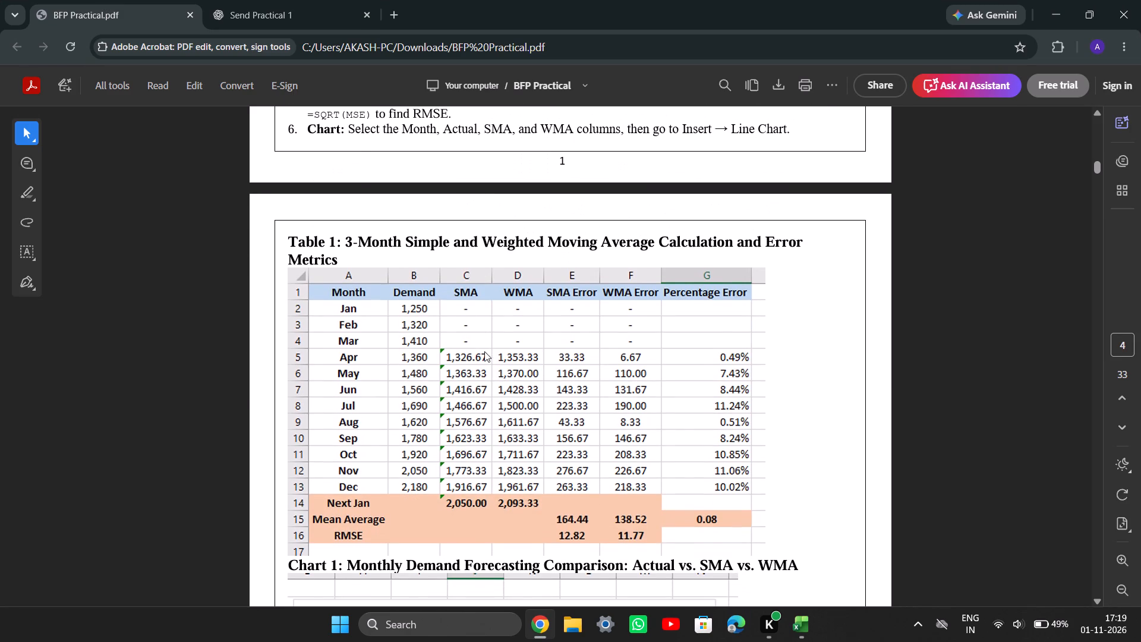
left_click(537, 632)
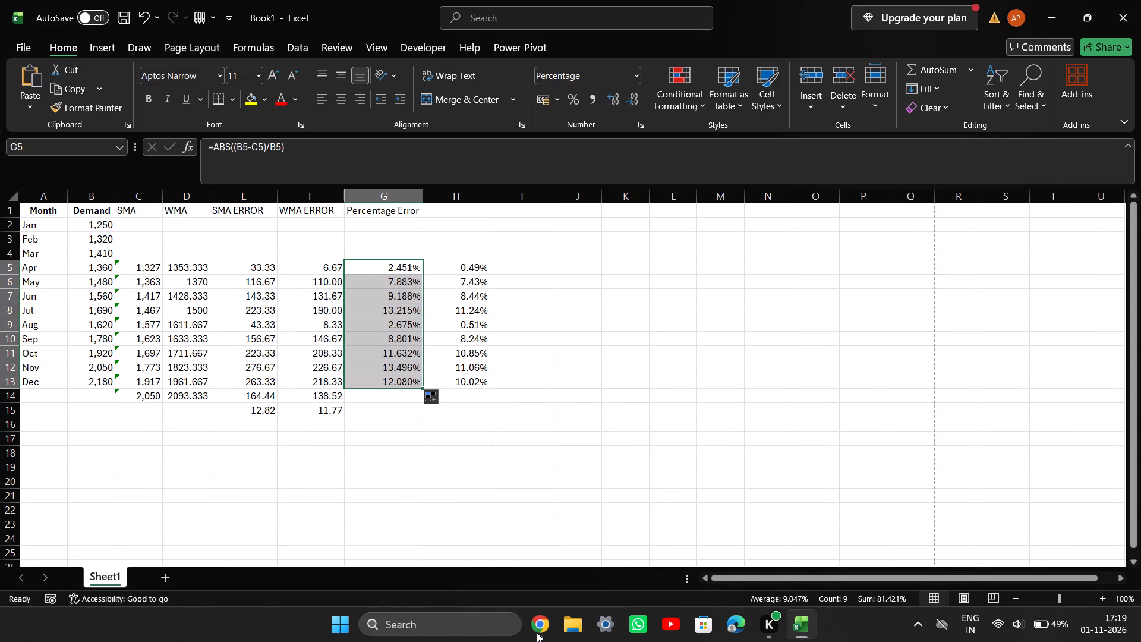
left_click(537, 632)
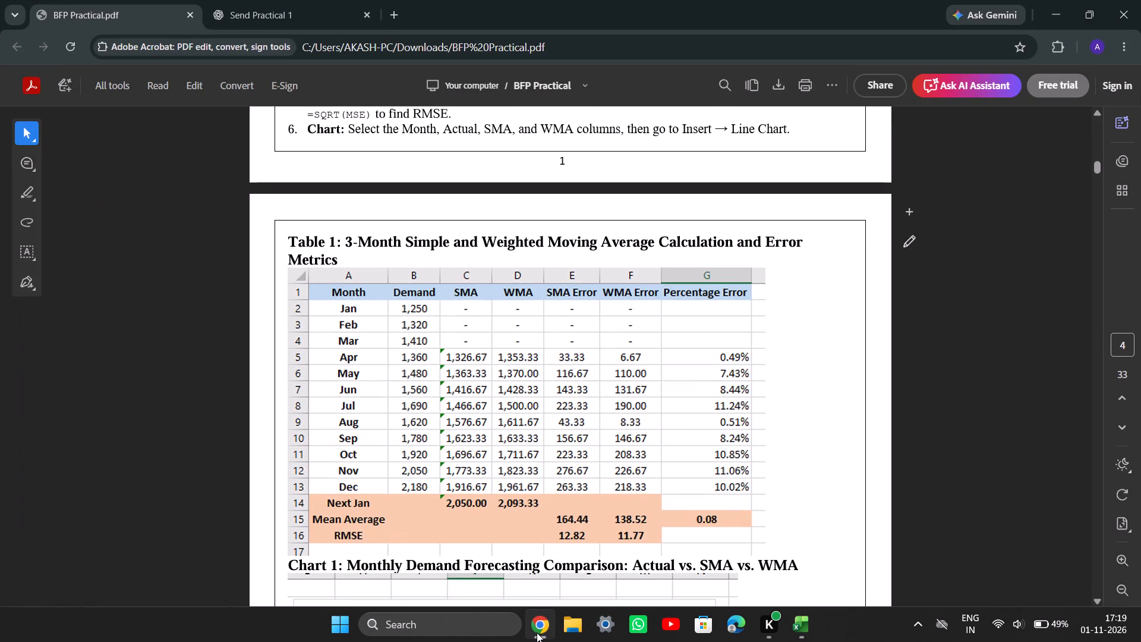
left_click(537, 632)
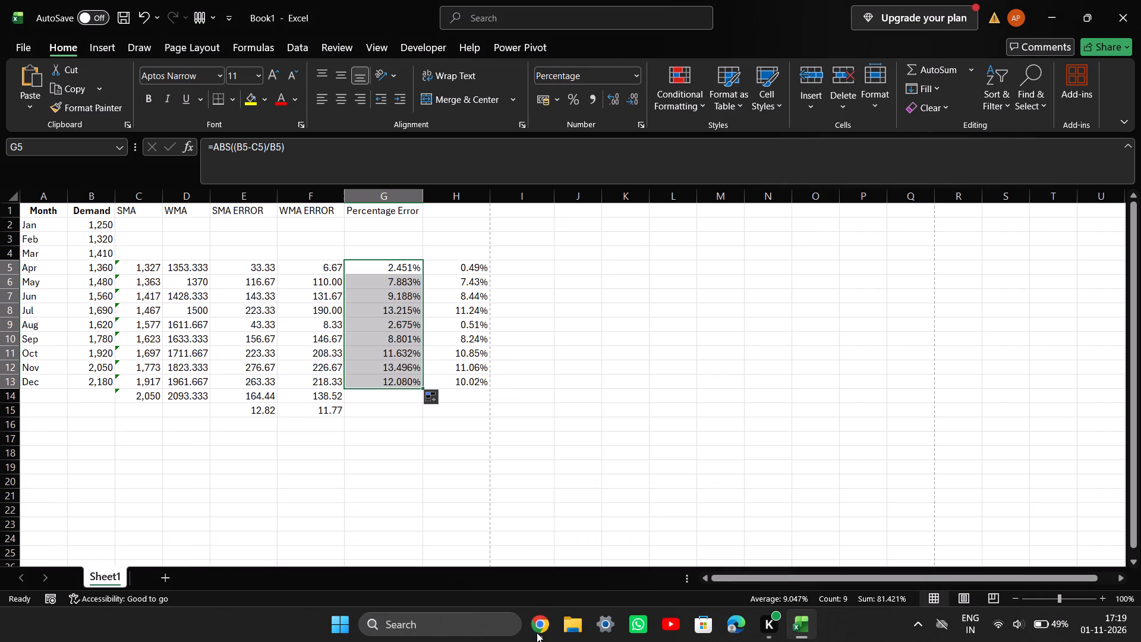
left_click(537, 632)
left_click(537, 632)
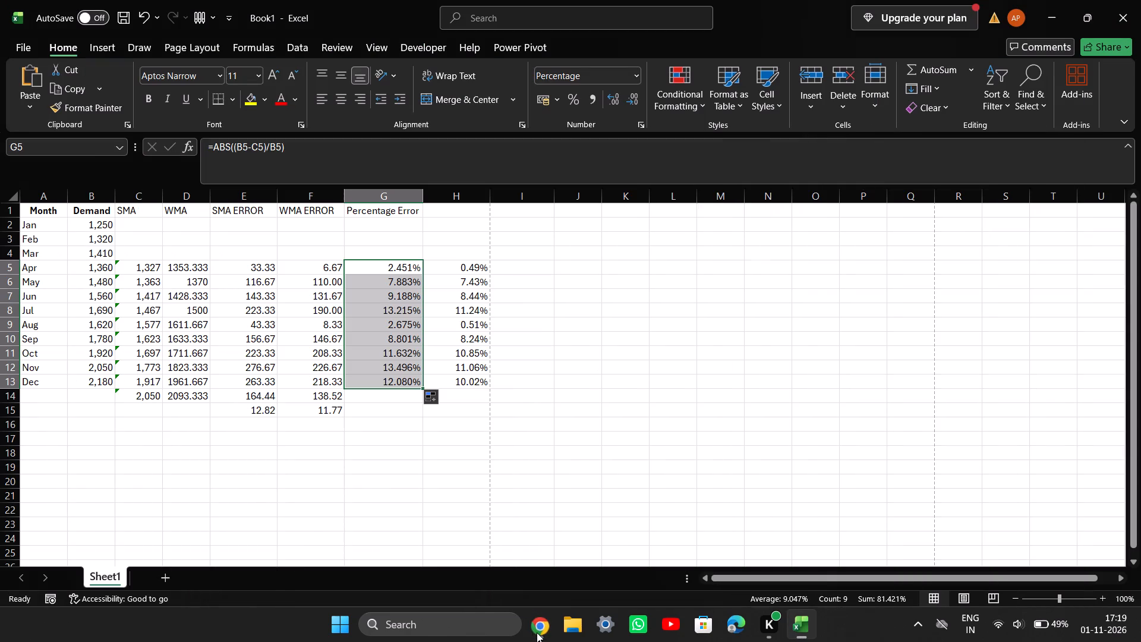
left_click(545, 638)
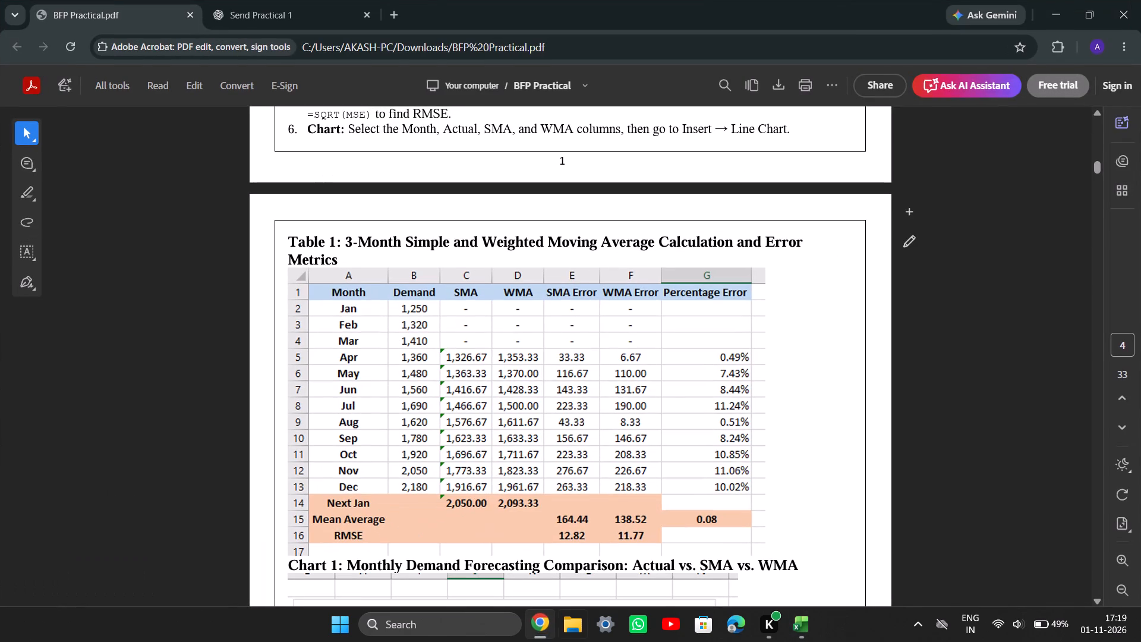
Return to the Excel sheet and copy the full AVERAGE formula text from the WMA error cell F14.
left_click(554, 632)
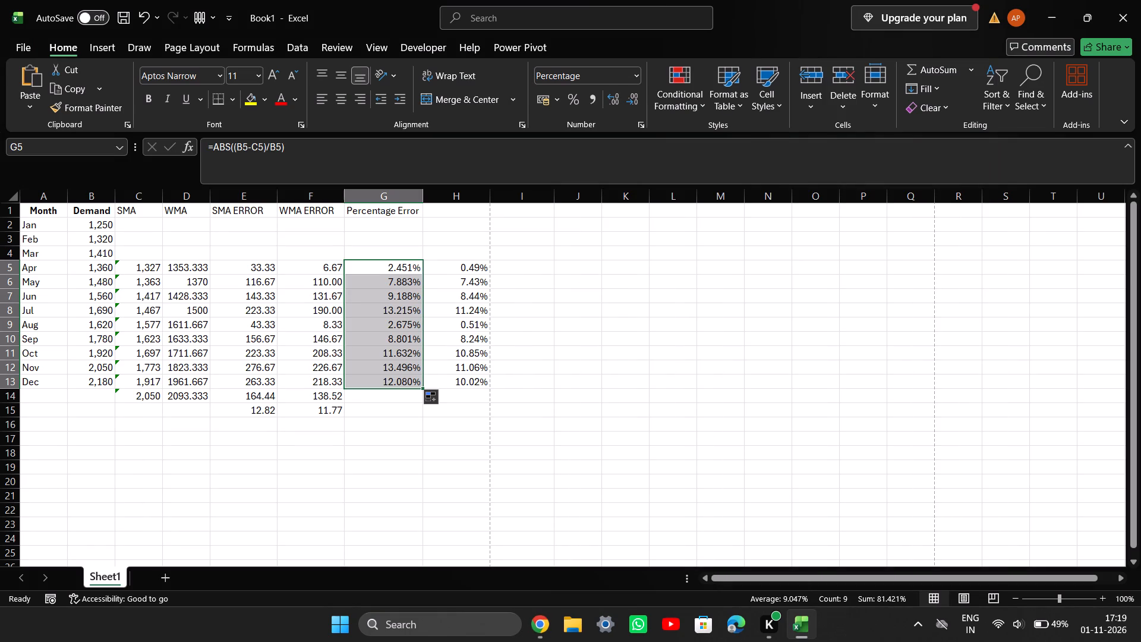
left_click(389, 404)
left_click(387, 401)
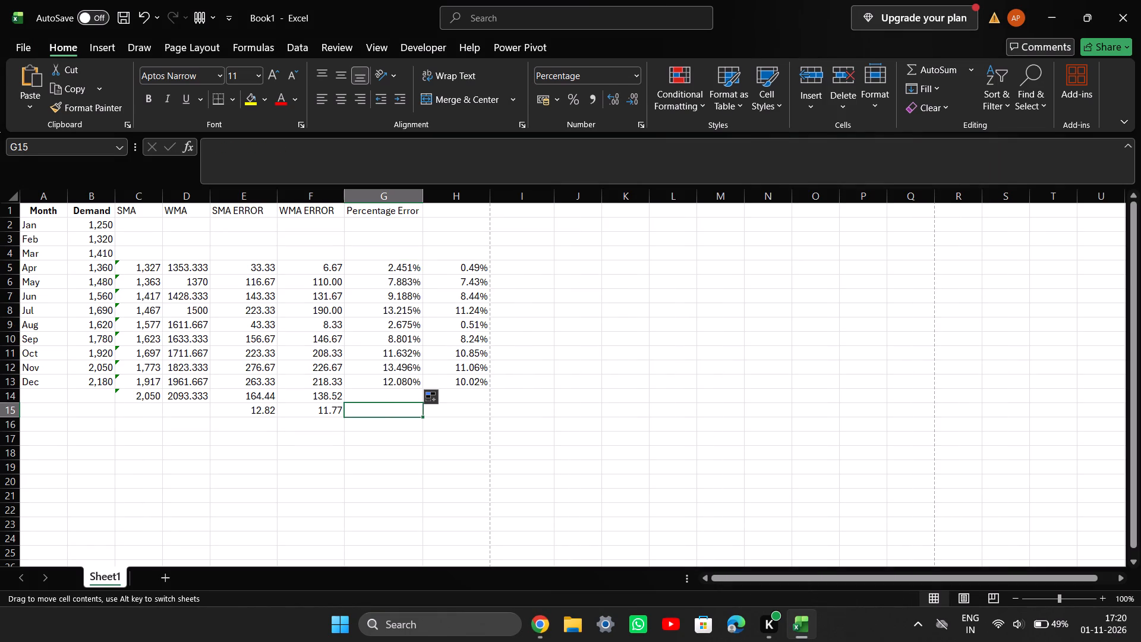
left_click(335, 391)
double_click(292, 150)
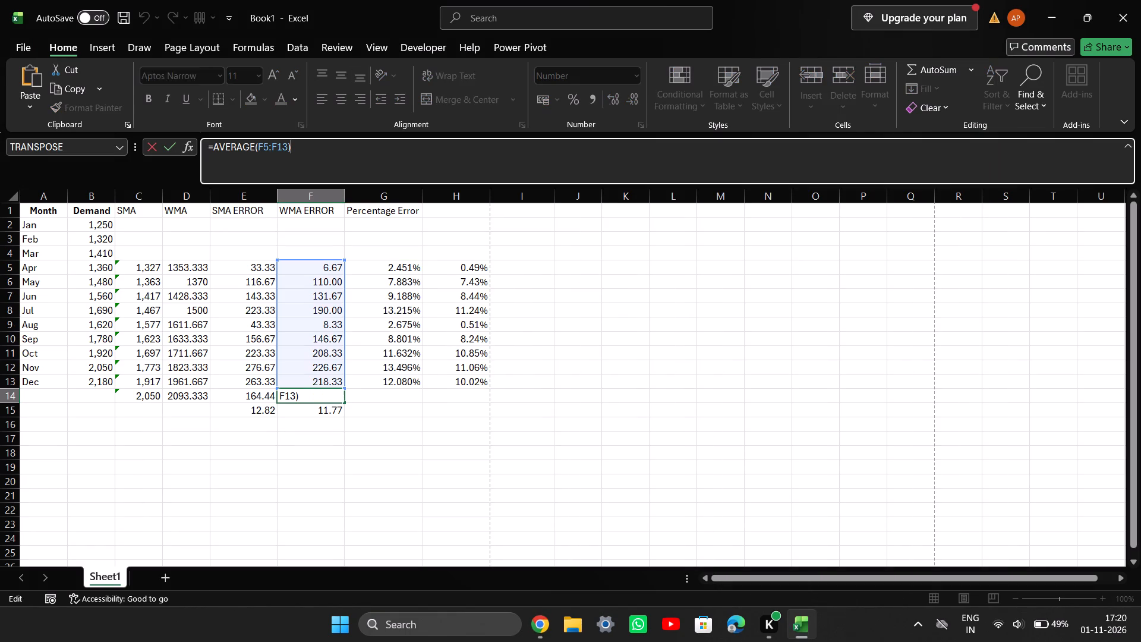
left_click_drag(292, 150, 216, 154)
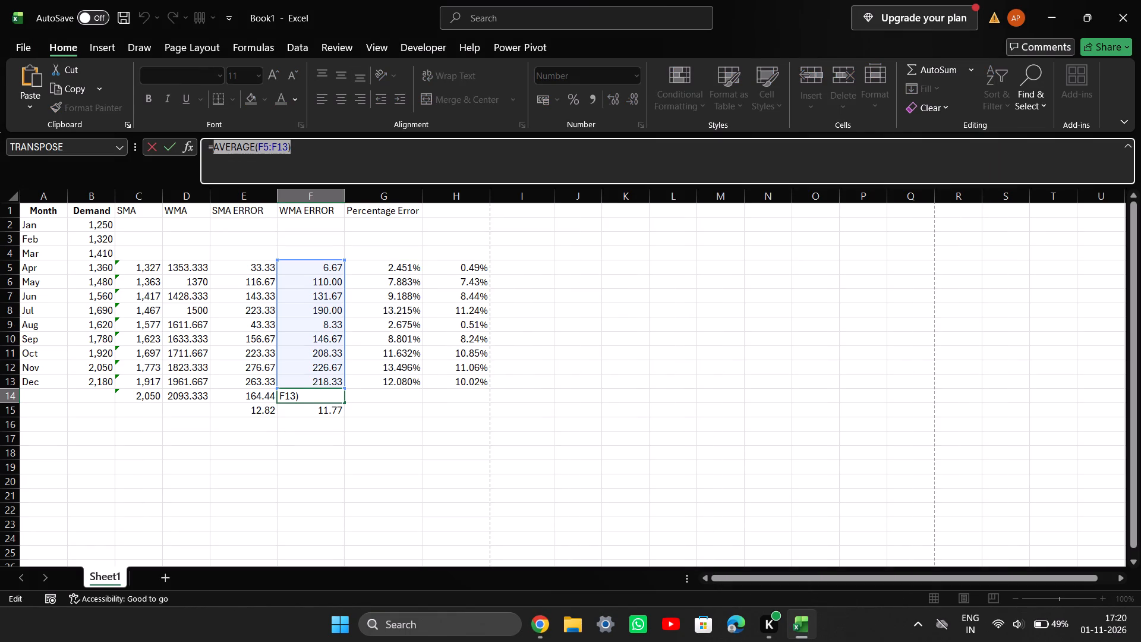
key("ctrl+c")
key("ctrl+c")
key("ctrl+c")
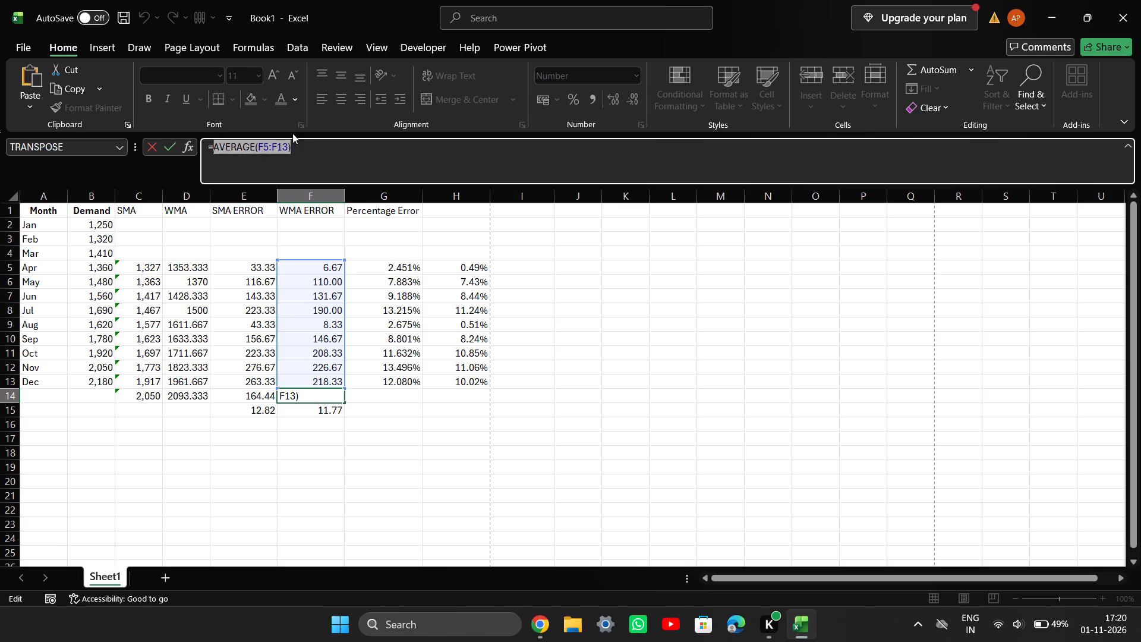
left_click(297, 141)
left_click_drag(297, 141, 141, 162)
key("ctrl+c")
key("ctrl+c")
key("ctrl+c")
key("ctrl+c")
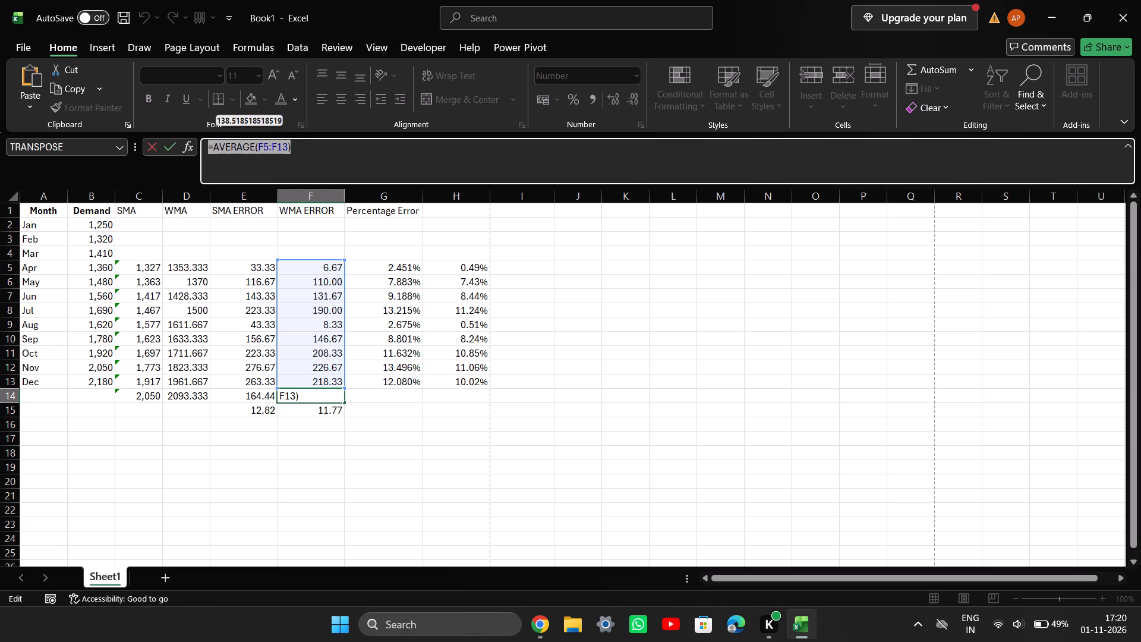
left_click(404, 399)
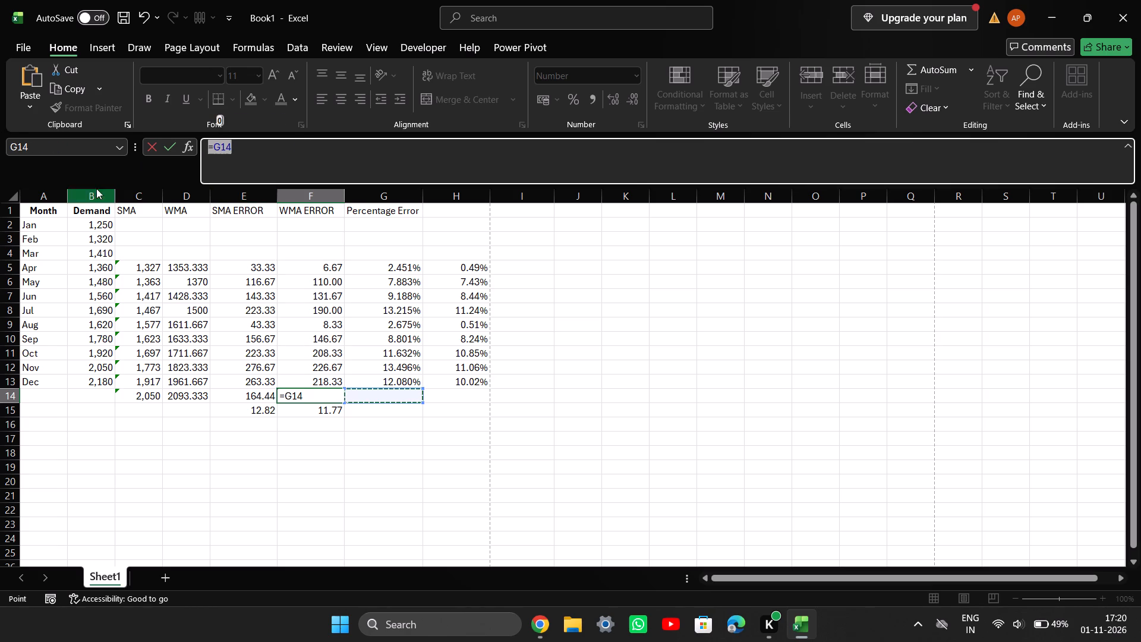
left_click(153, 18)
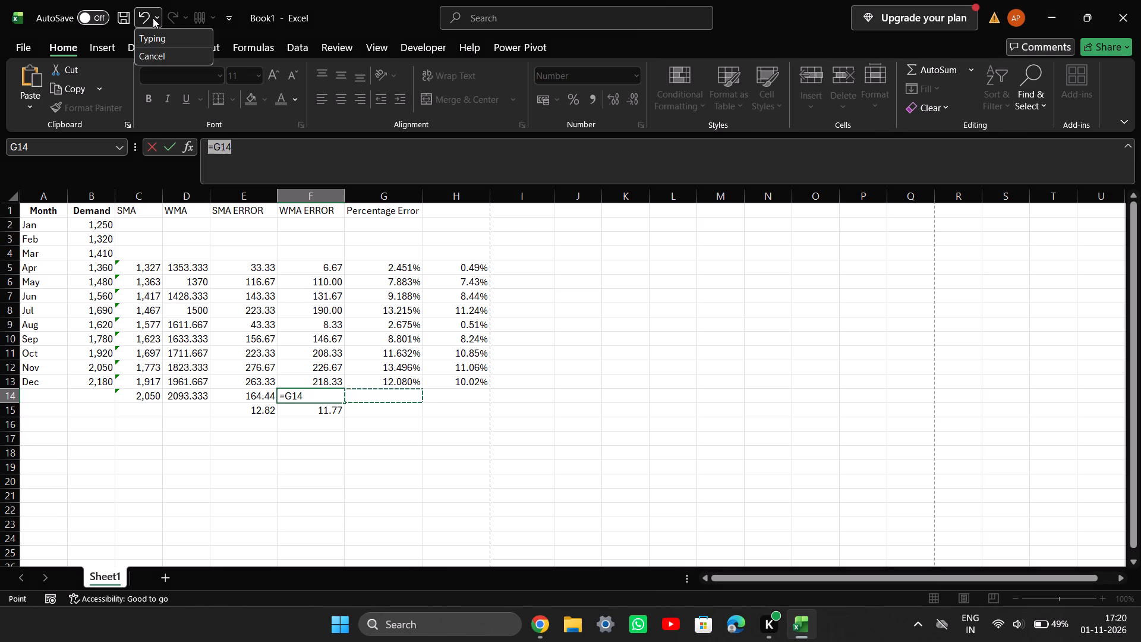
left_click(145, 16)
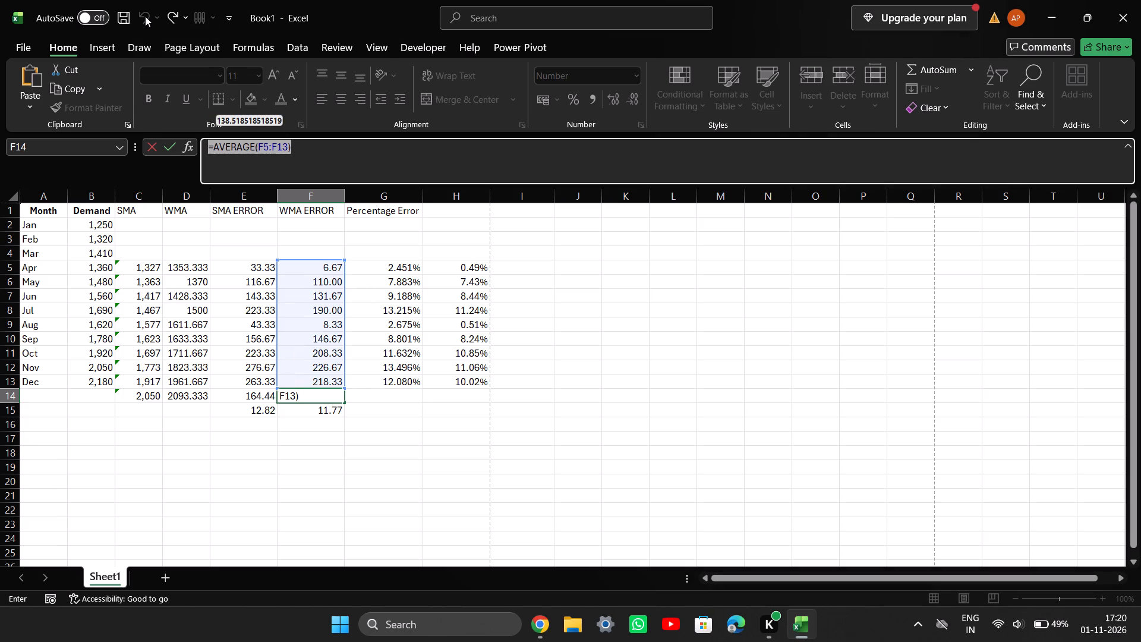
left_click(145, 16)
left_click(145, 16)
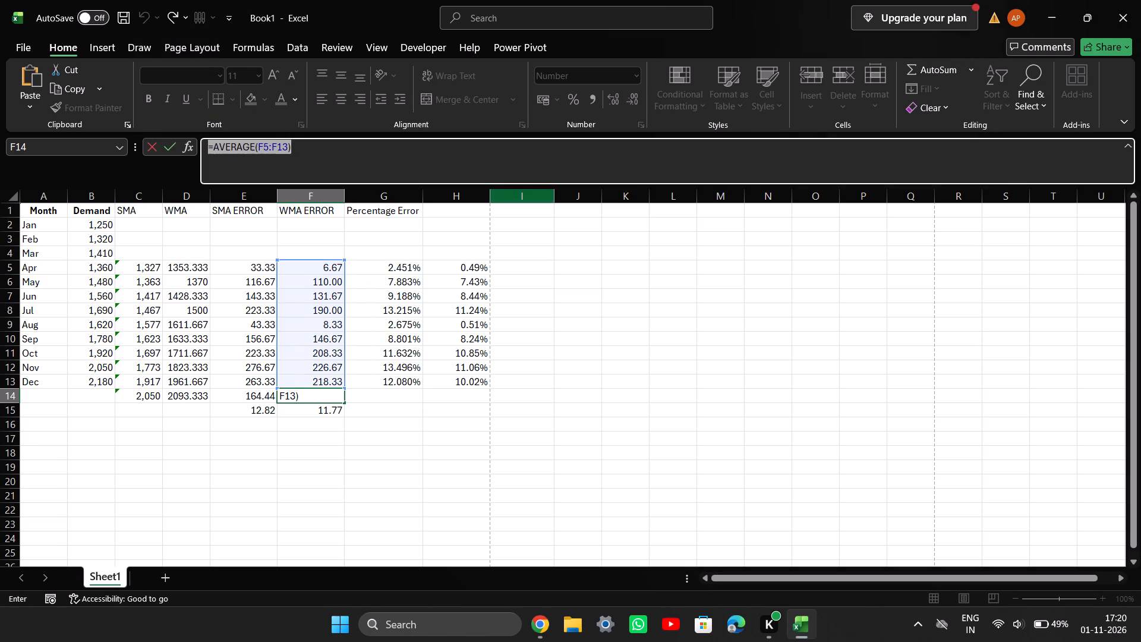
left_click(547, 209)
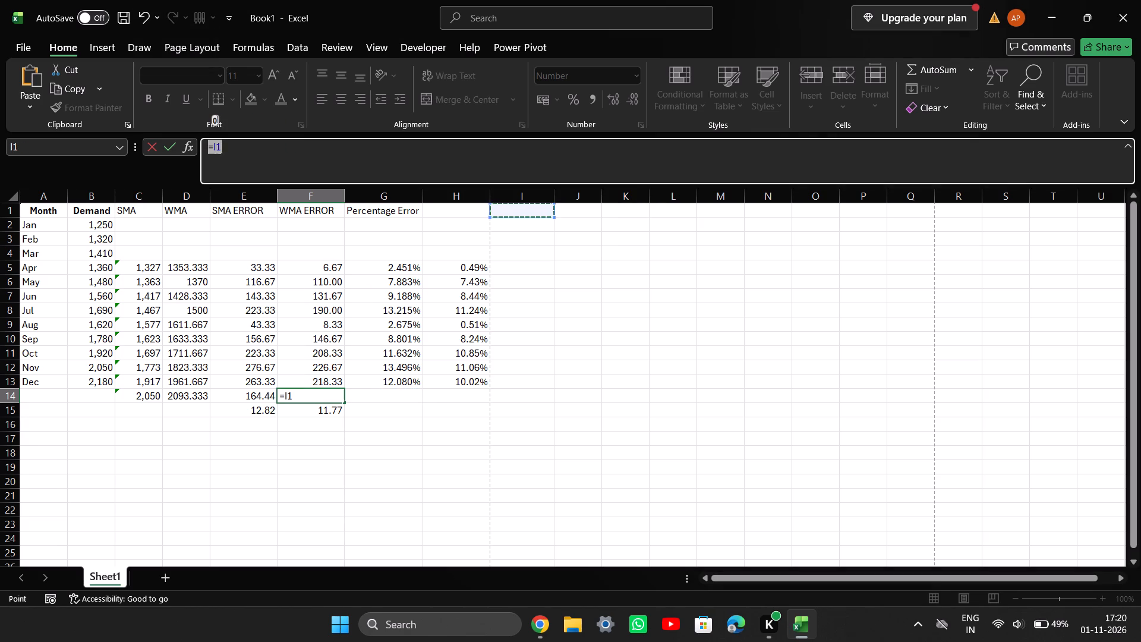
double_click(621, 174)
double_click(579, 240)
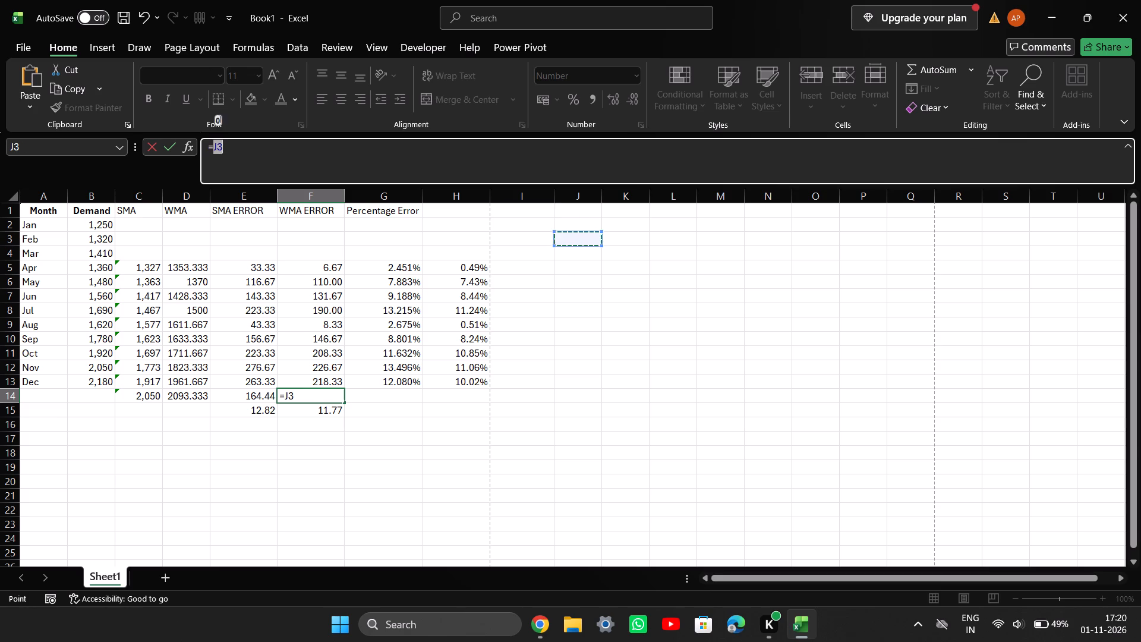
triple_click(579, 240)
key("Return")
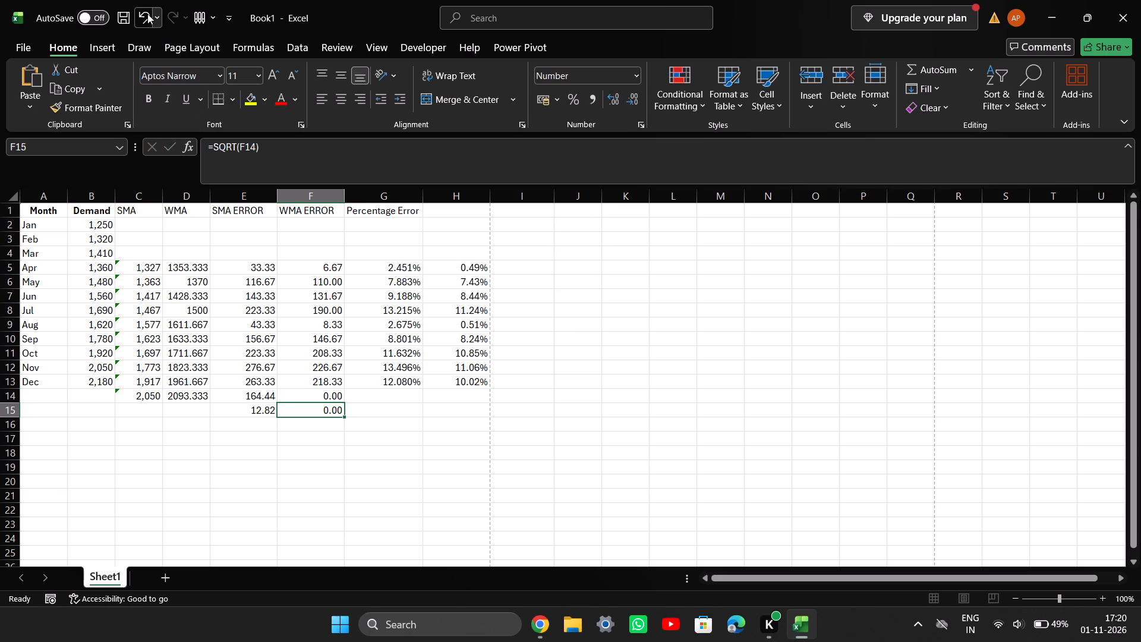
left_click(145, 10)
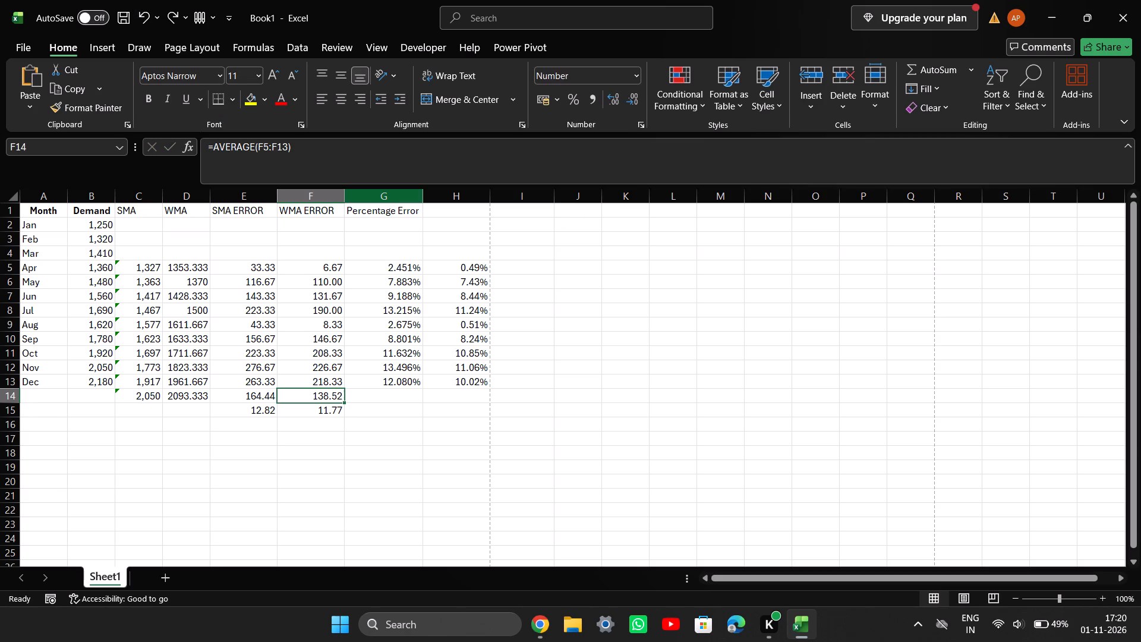
Paste the copied formula into G14 and change its range to make it =AVERAGE(G5:G13).
left_click(408, 398)
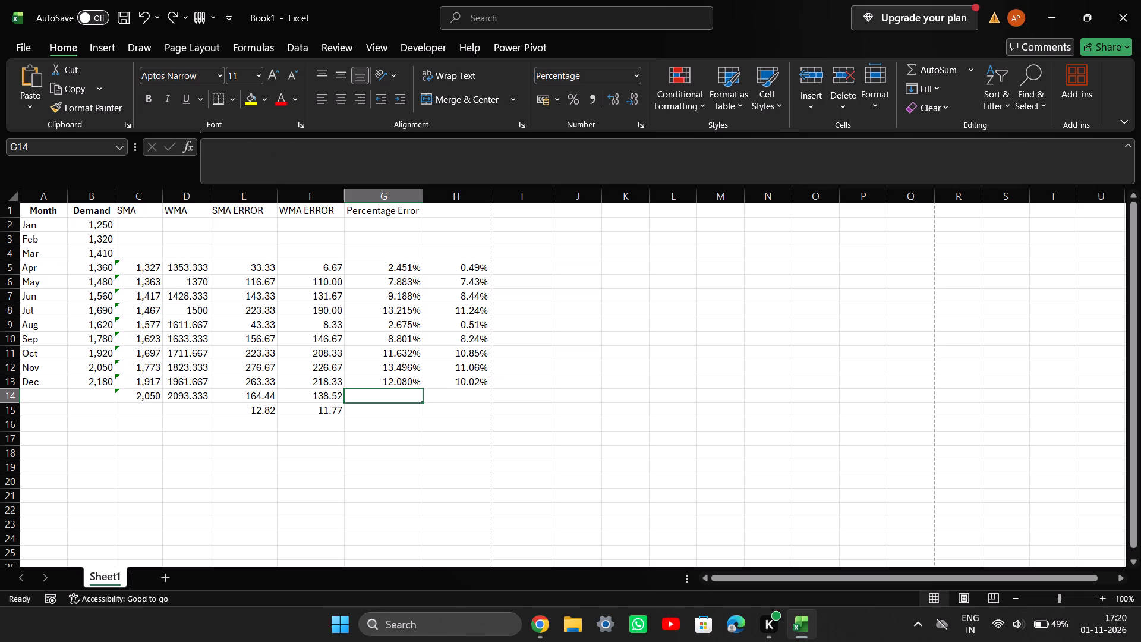
key("ctrl+v")
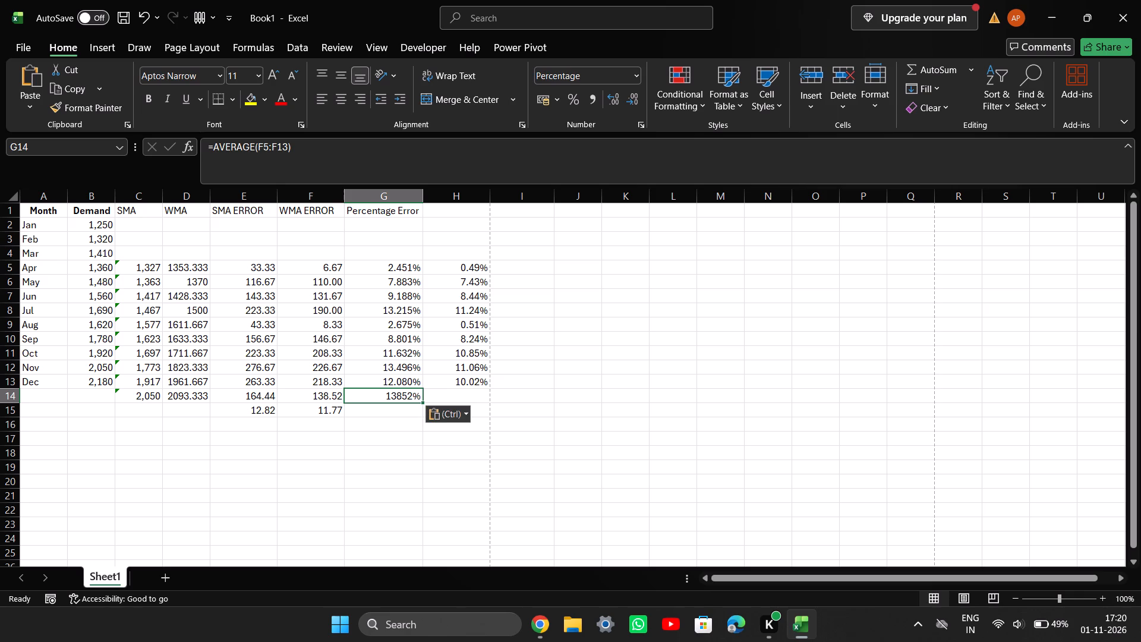
double_click(414, 396)
left_click(427, 400)
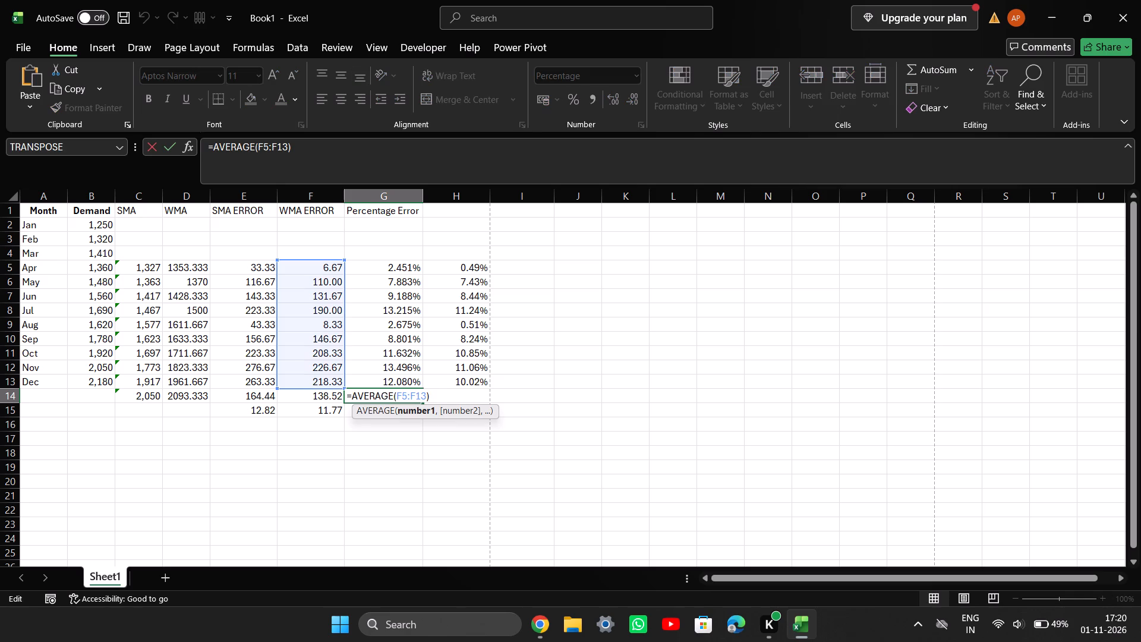
key("BackSpace")
key("BackSpace")
key("BackSpace")
key("BackSpace")
key("BackSpace")
key("BackSpace")
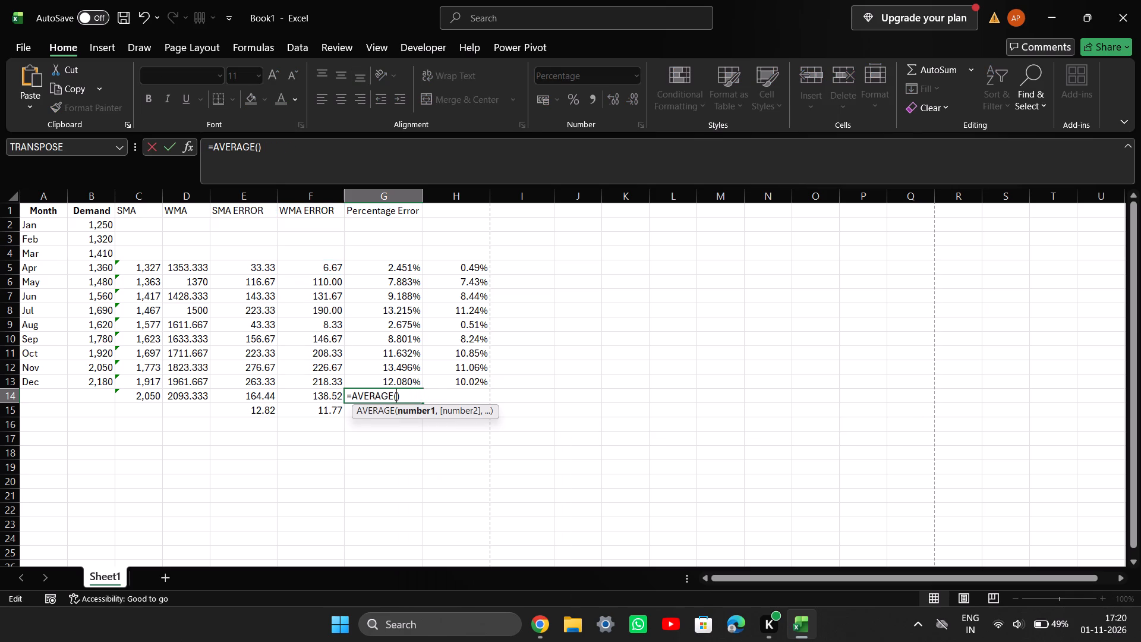
left_click_drag(401, 264, 371, 382)
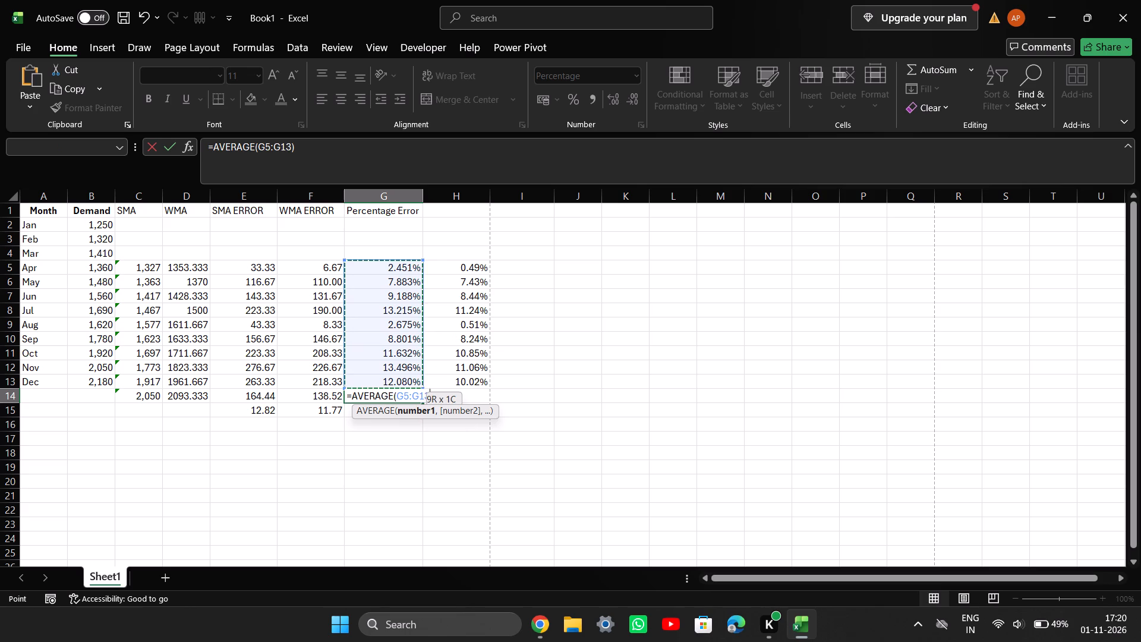
left_click_drag(371, 382, 371, 379)
key("Return")
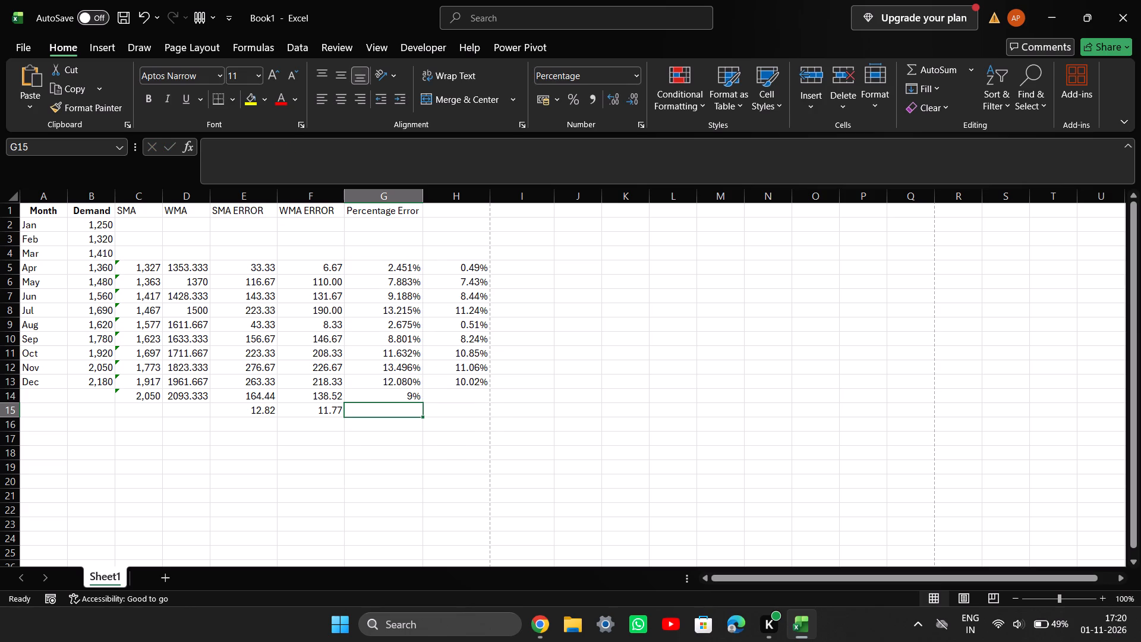
Fill the average formula from G14 across to H14 for the WMA percentage error column.
left_click(423, 401)
left_click(417, 400)
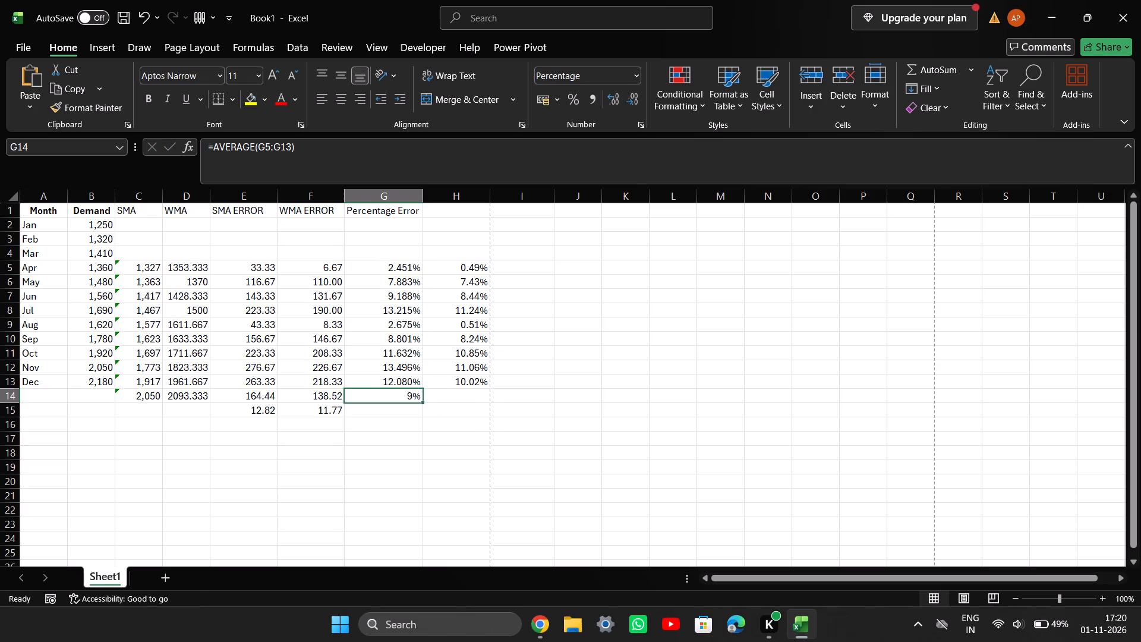
left_click_drag(423, 402, 465, 398)
left_click(467, 398)
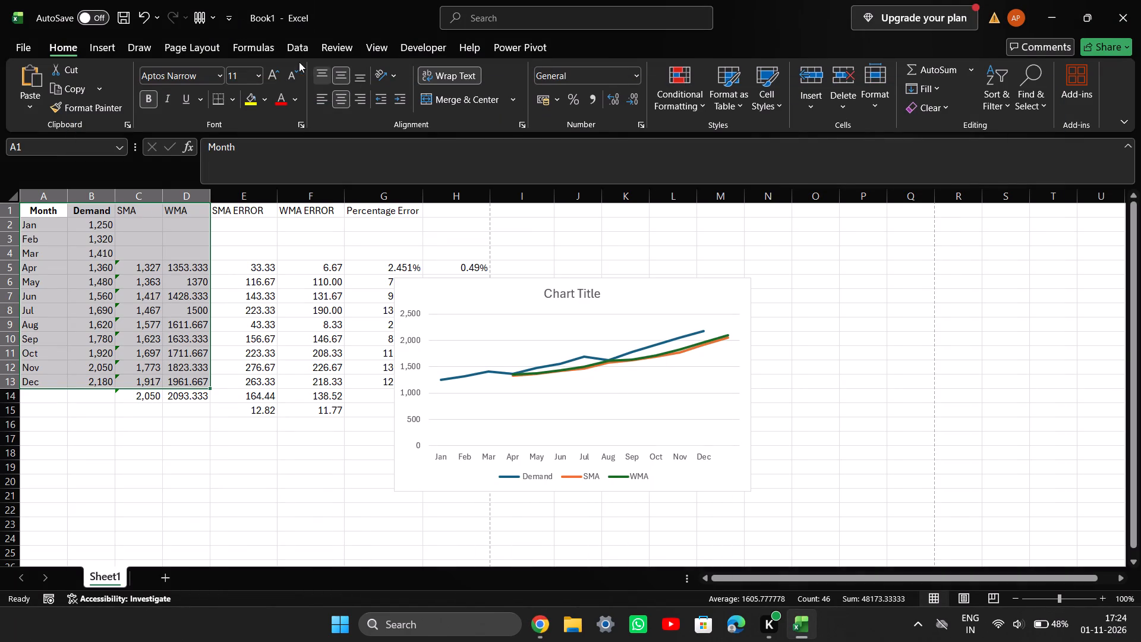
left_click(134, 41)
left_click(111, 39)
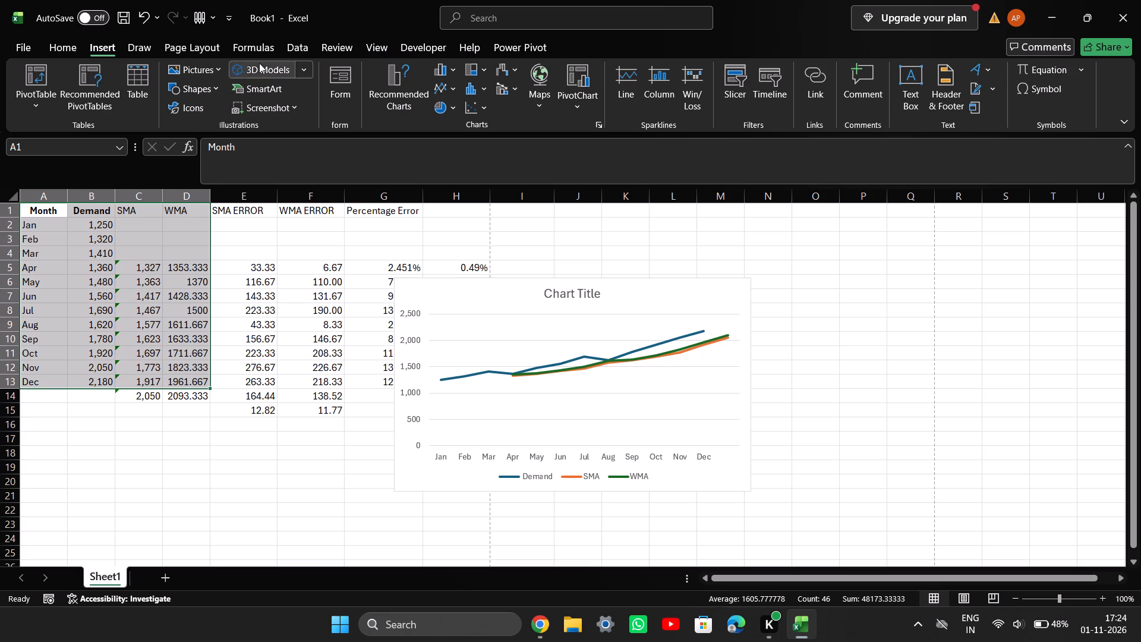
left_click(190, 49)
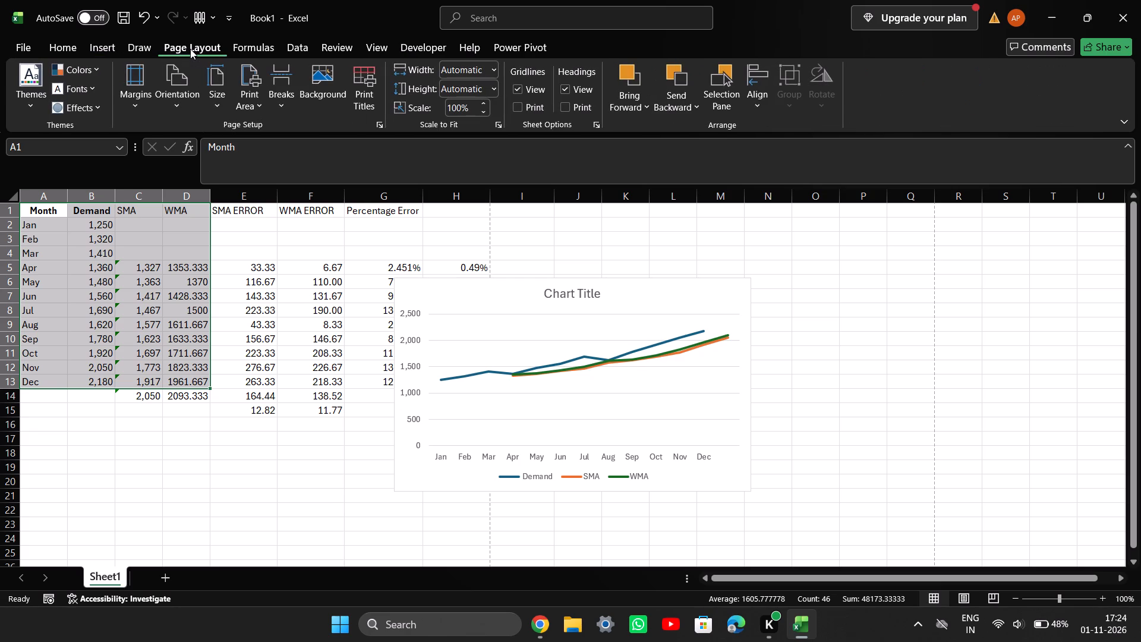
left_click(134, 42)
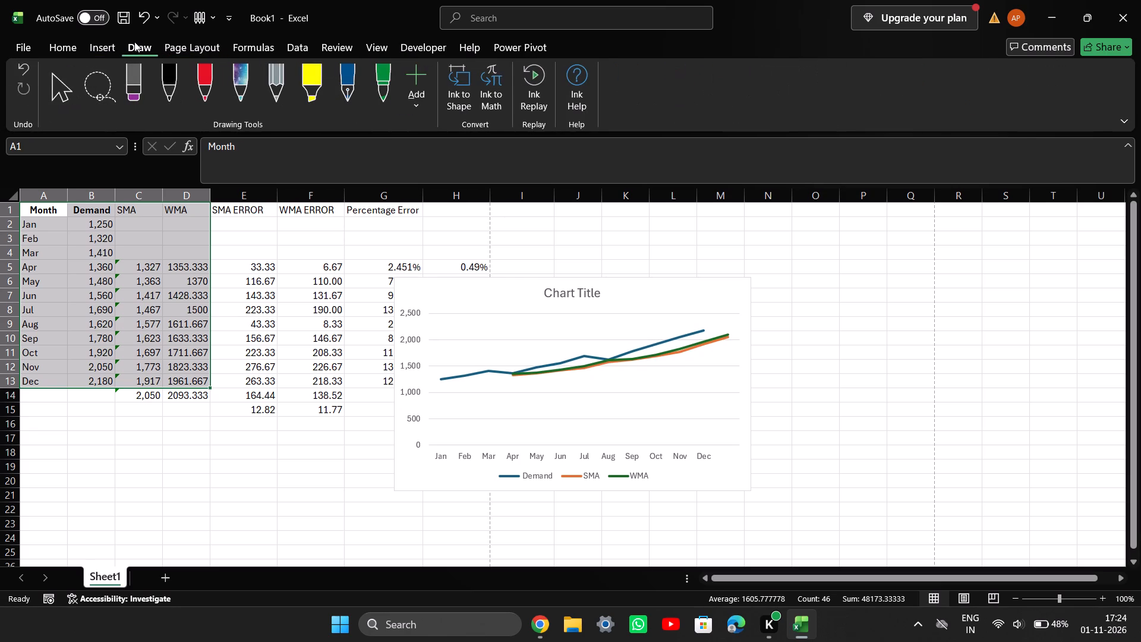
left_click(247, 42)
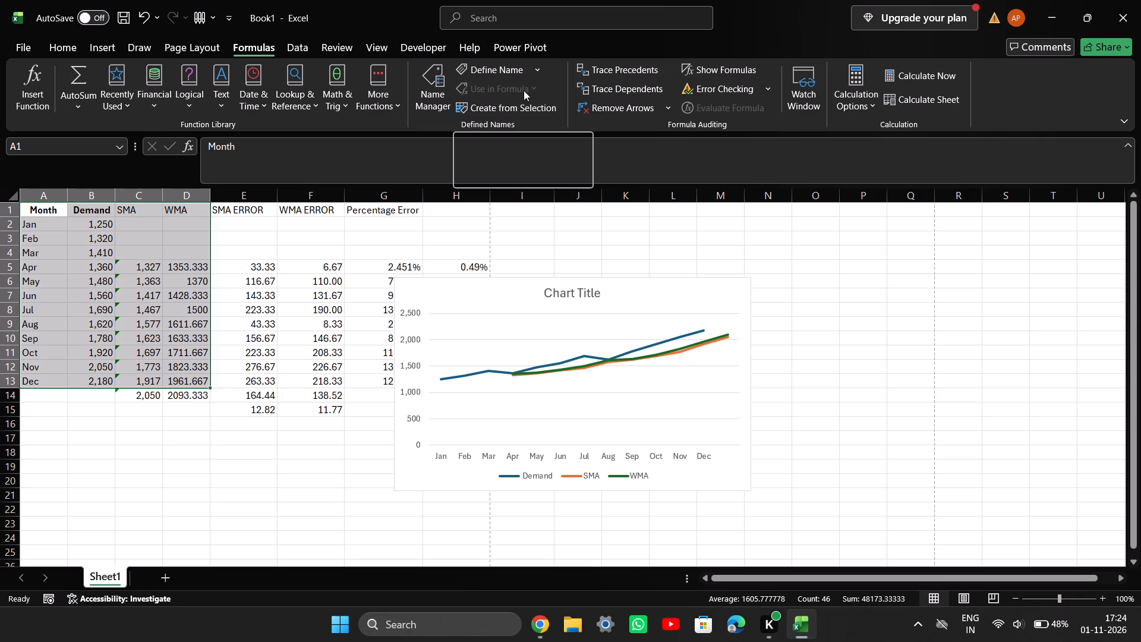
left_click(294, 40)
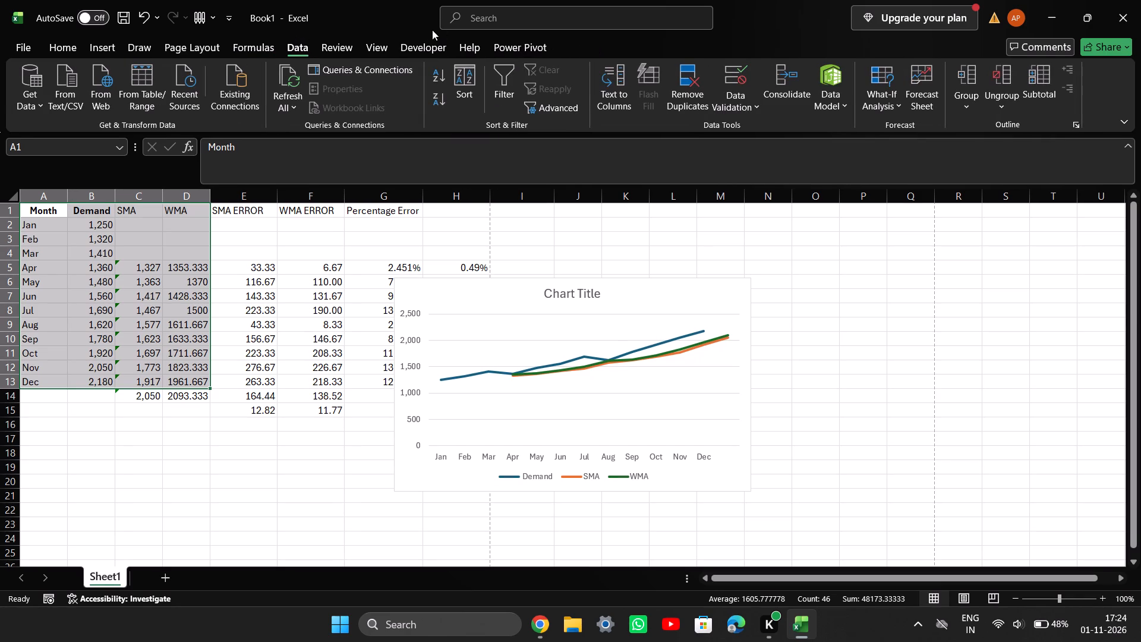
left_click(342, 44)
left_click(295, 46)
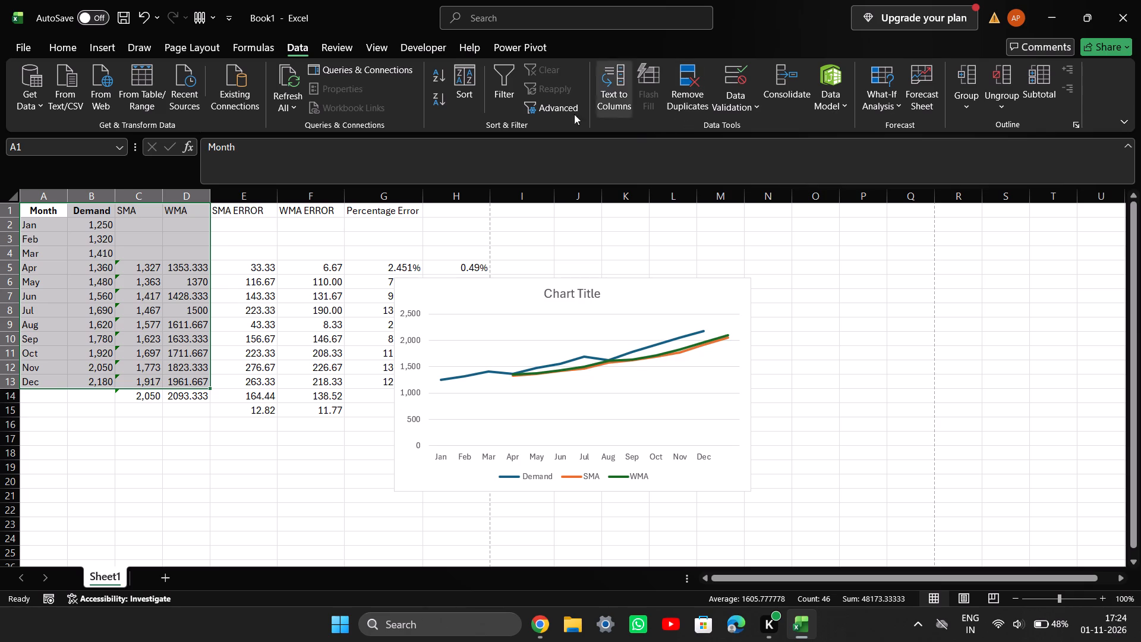
Search Excel's commands for "ana" to reach the Add-ins settings and enable the Analysis ToolPak.
left_click(496, 8)
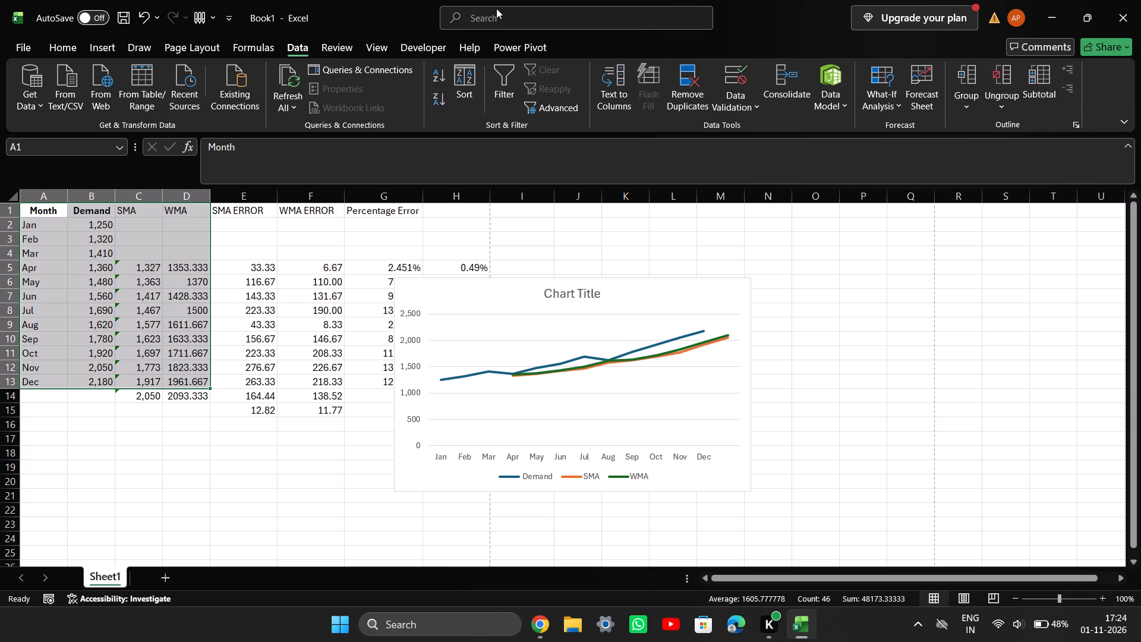
left_click(501, 22)
type("ana")
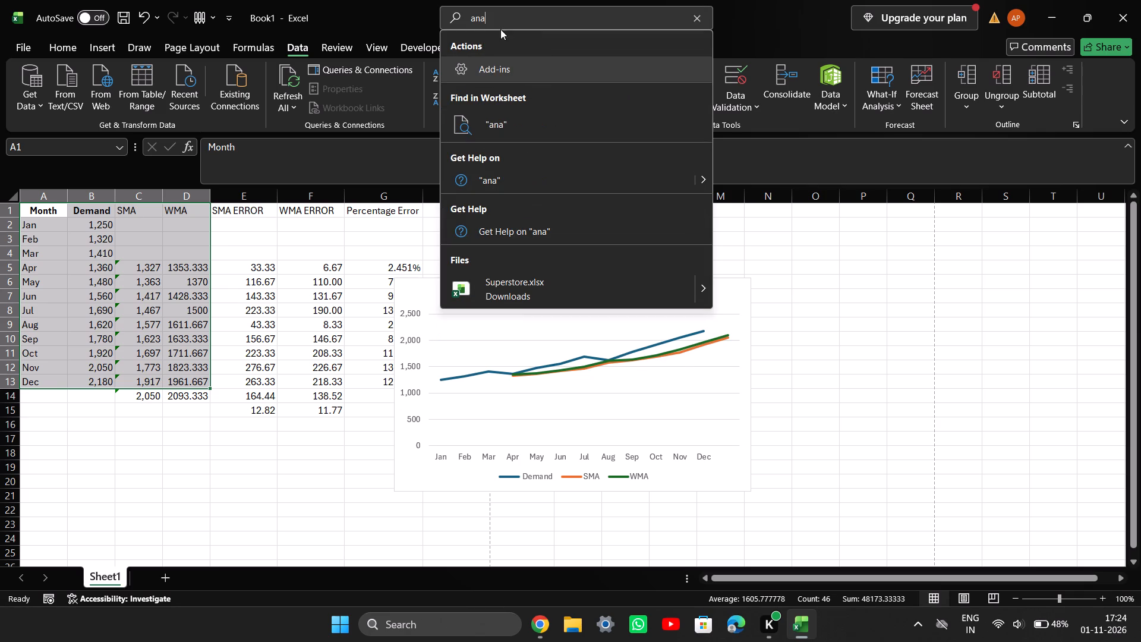
left_click(495, 64)
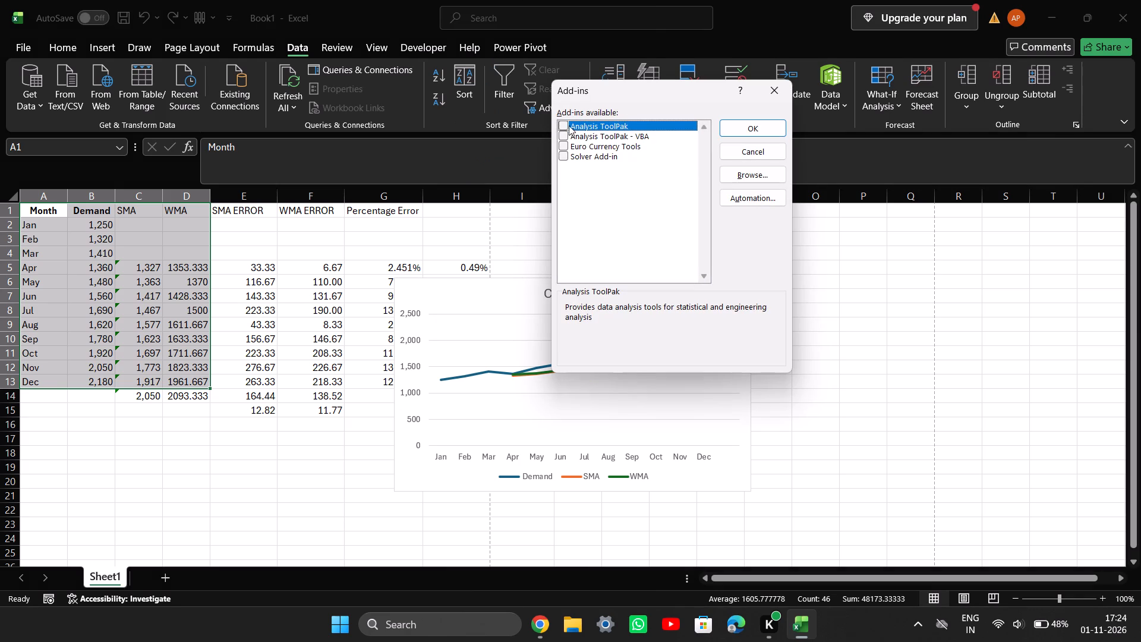
left_click(563, 125)
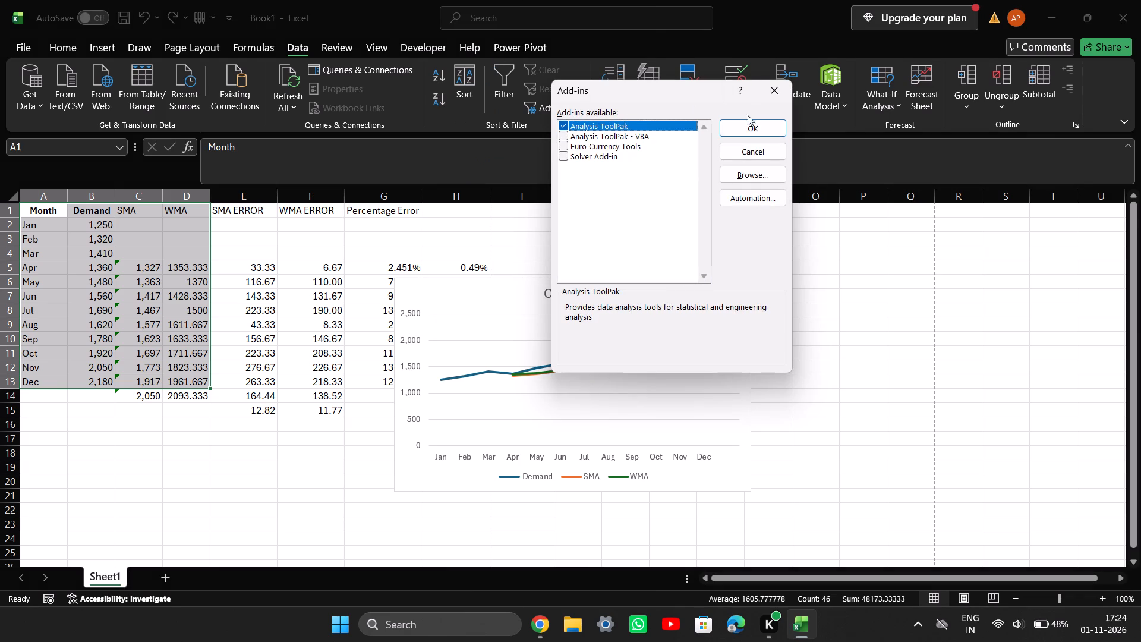
left_click(746, 130)
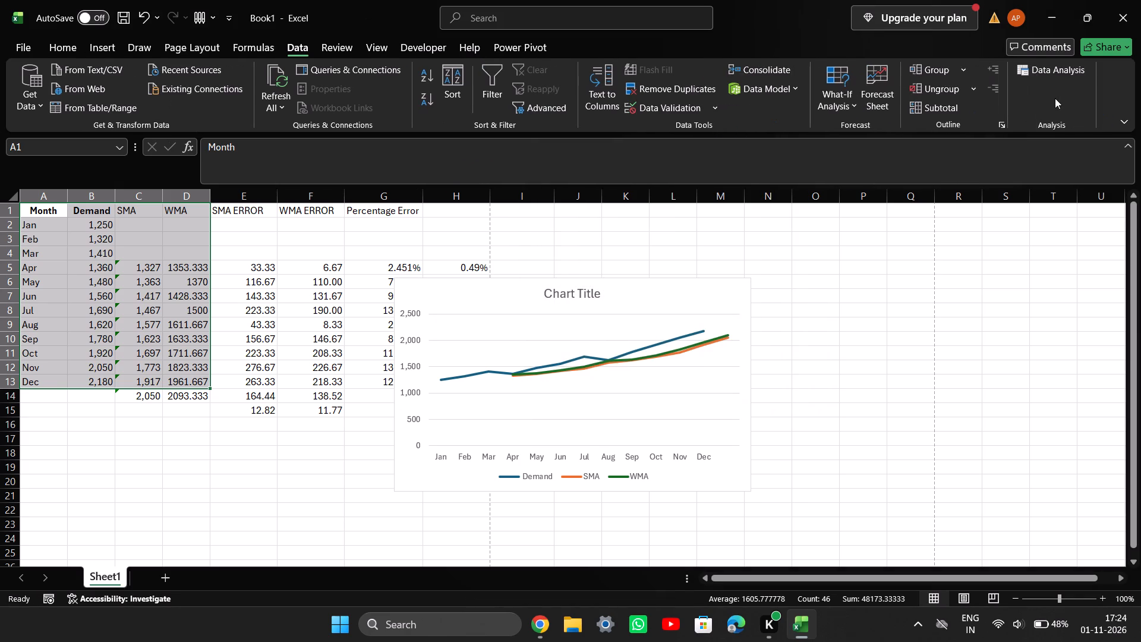
Open the Moving Average tool from the Data Analysis tools.
left_click(1049, 71)
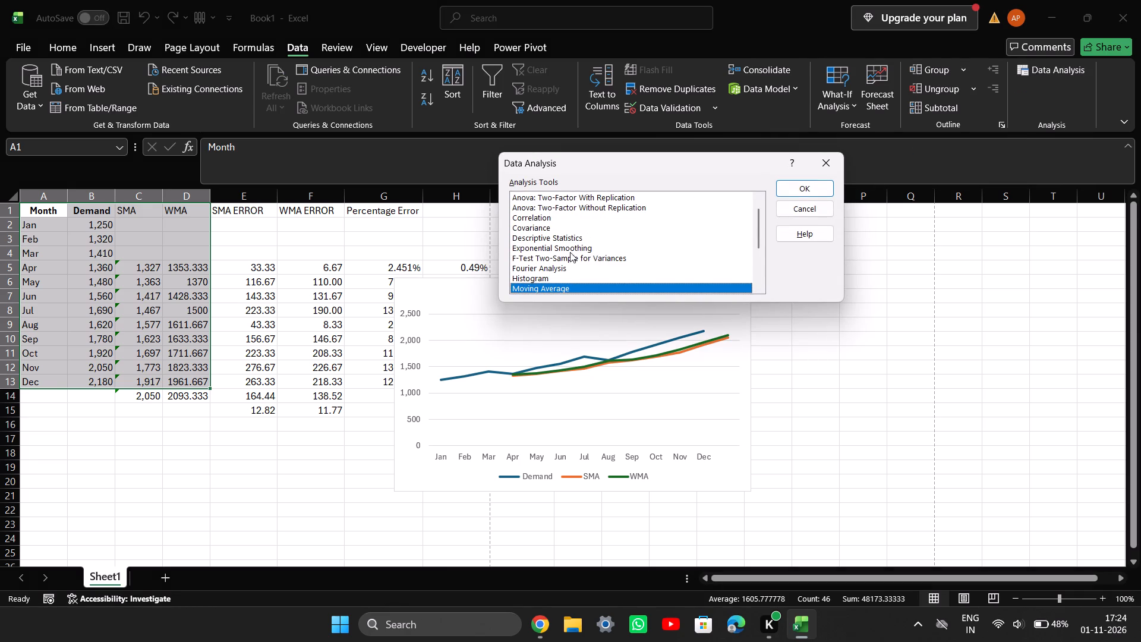
scroll(544, 273, "down", 1)
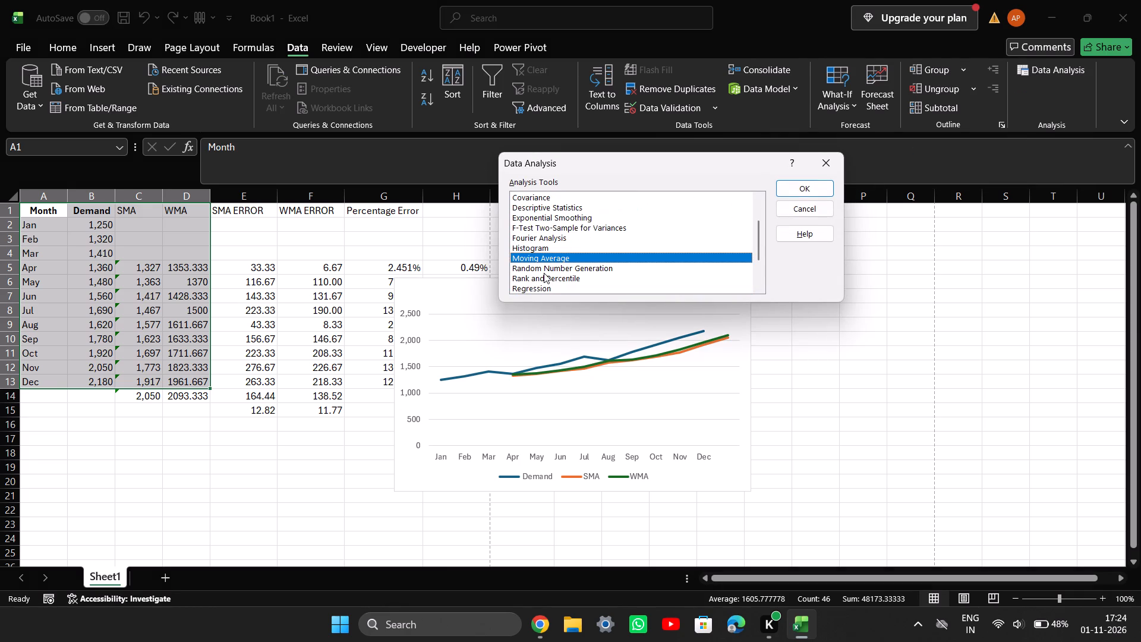
left_click(785, 184)
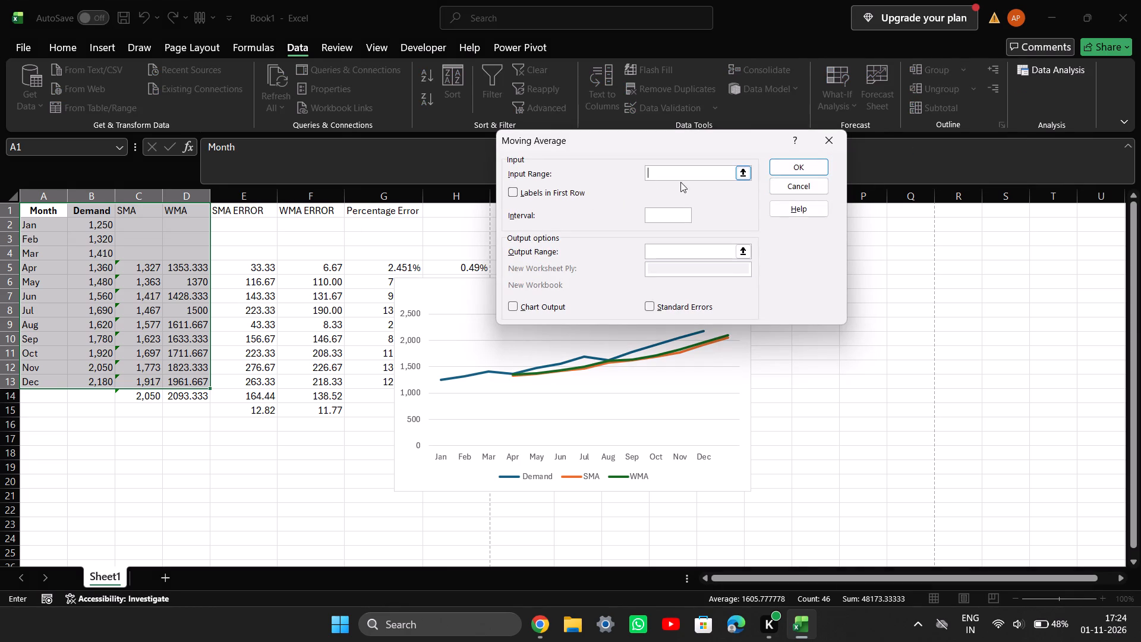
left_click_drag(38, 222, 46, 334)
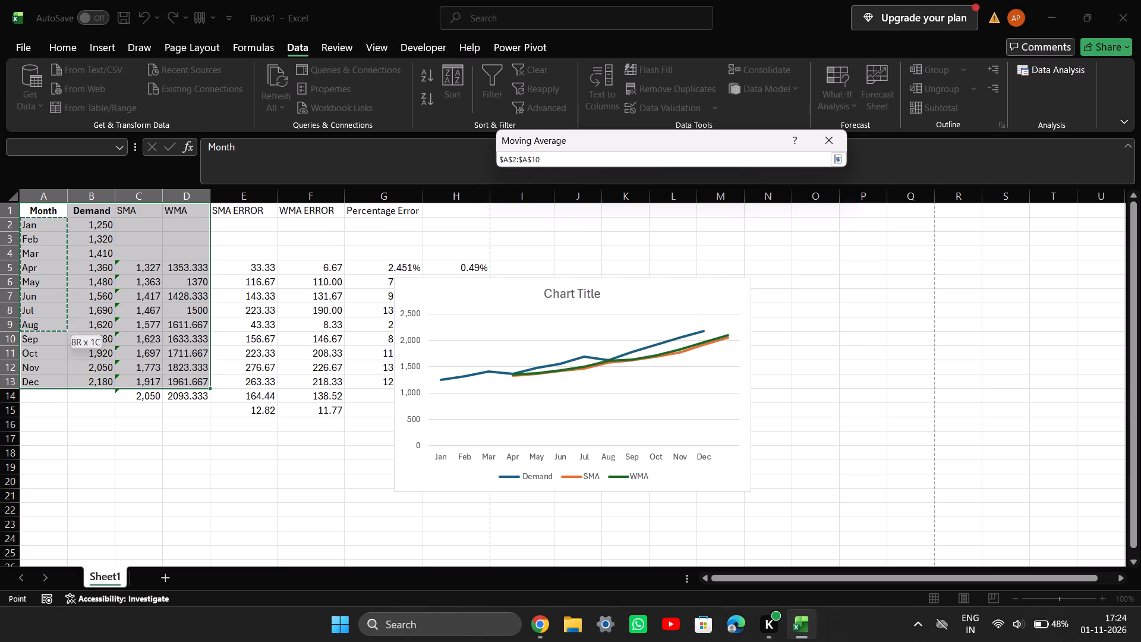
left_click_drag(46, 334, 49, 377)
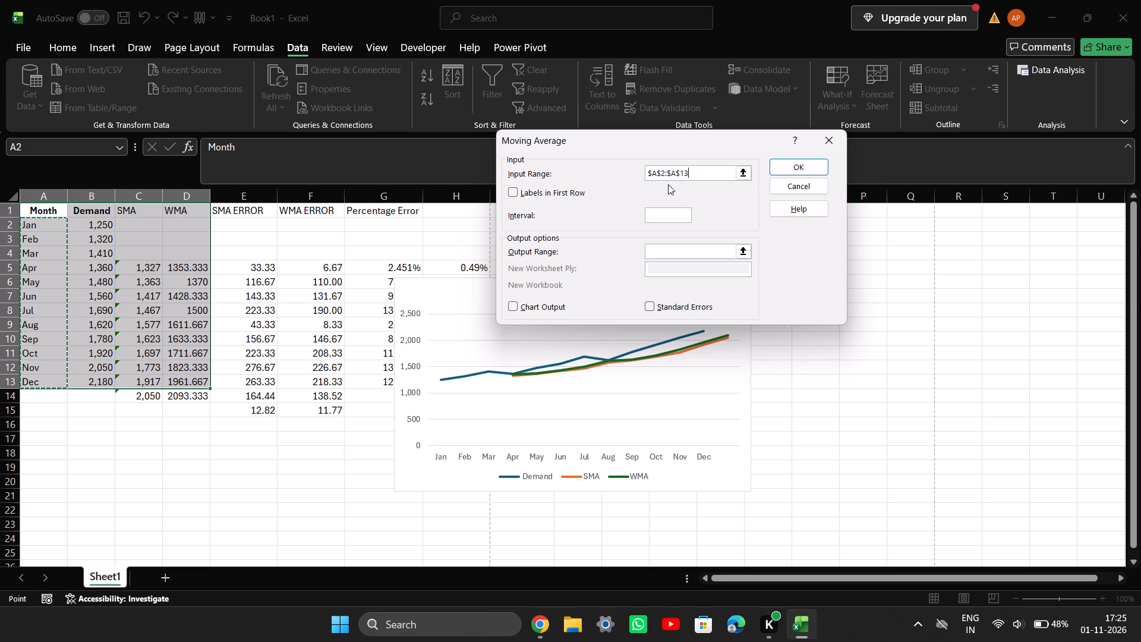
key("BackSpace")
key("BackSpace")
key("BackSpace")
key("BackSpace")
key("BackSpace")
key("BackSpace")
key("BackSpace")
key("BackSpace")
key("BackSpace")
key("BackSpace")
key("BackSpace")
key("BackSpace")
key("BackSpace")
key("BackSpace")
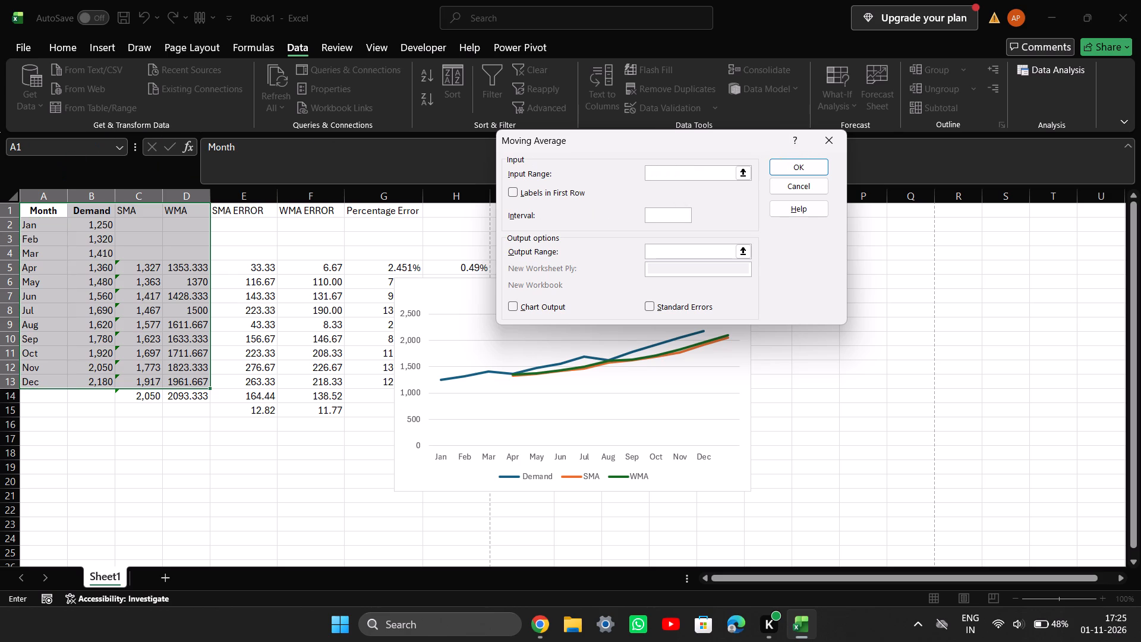
Try to run the moving average on A1:D13 with labels in the first row, output range P4 and chart output.
left_click_drag(42, 212, 206, 393)
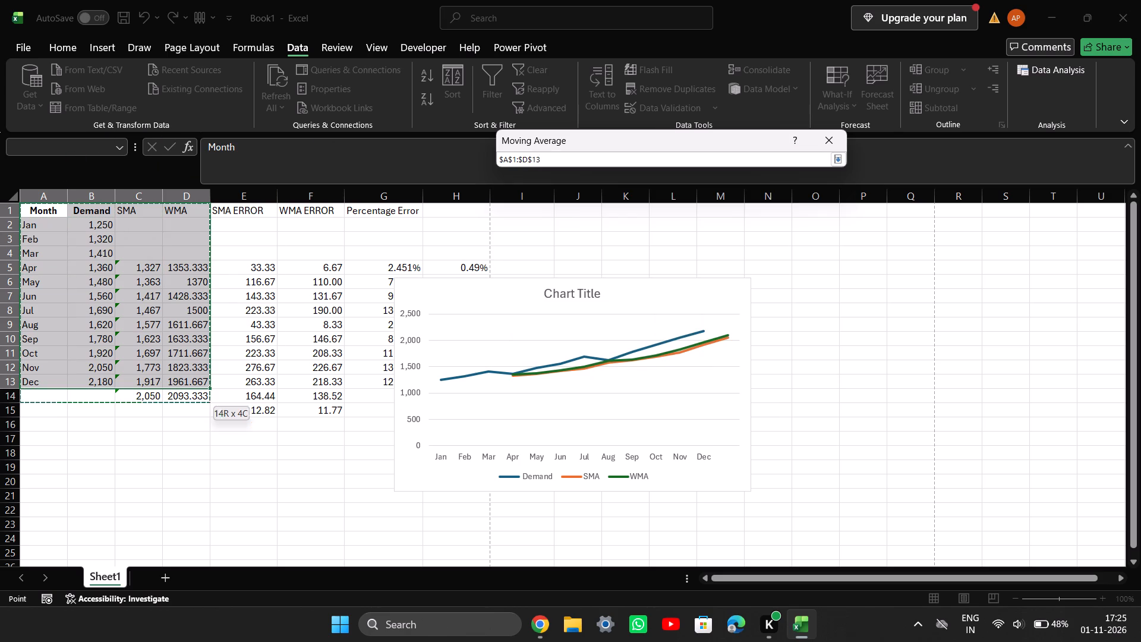
left_click_drag(206, 393, 194, 377)
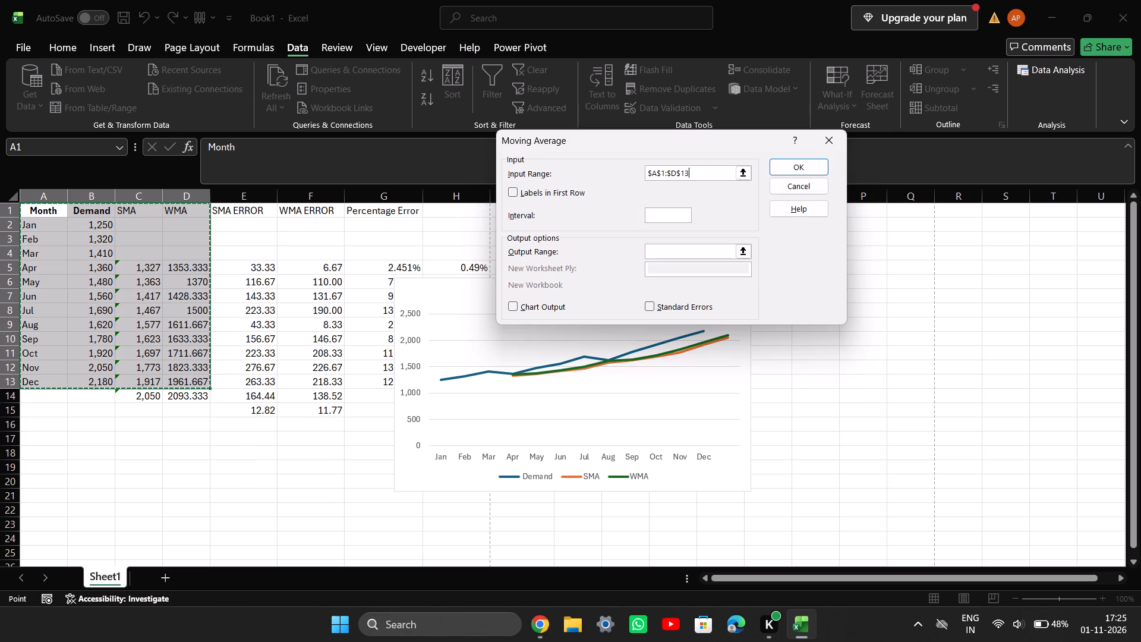
left_click(517, 188)
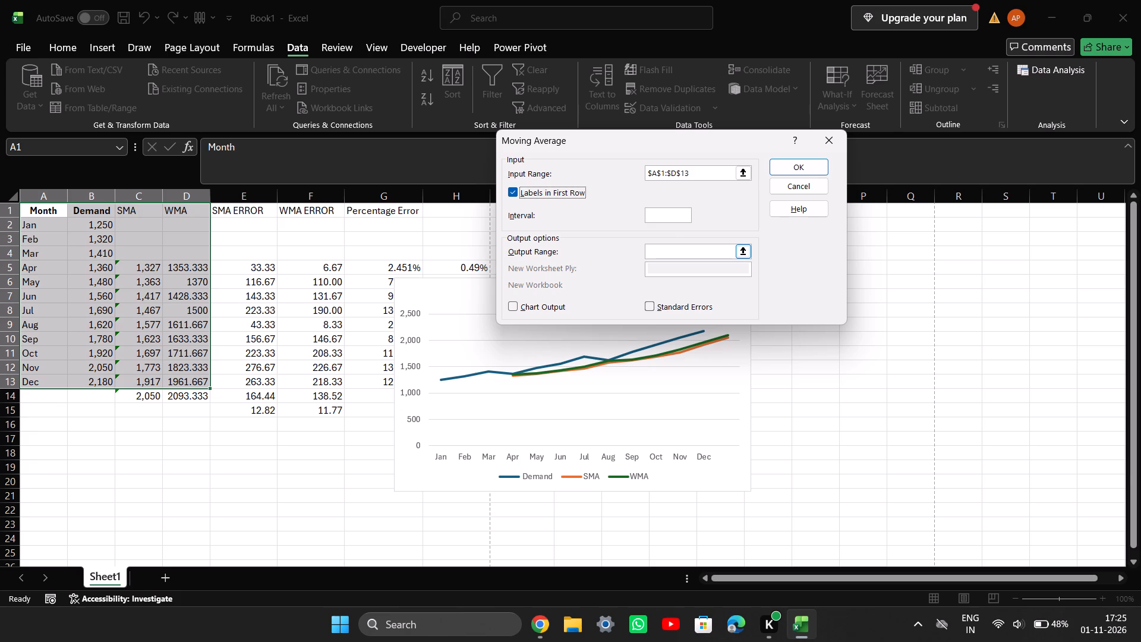
left_click(664, 251)
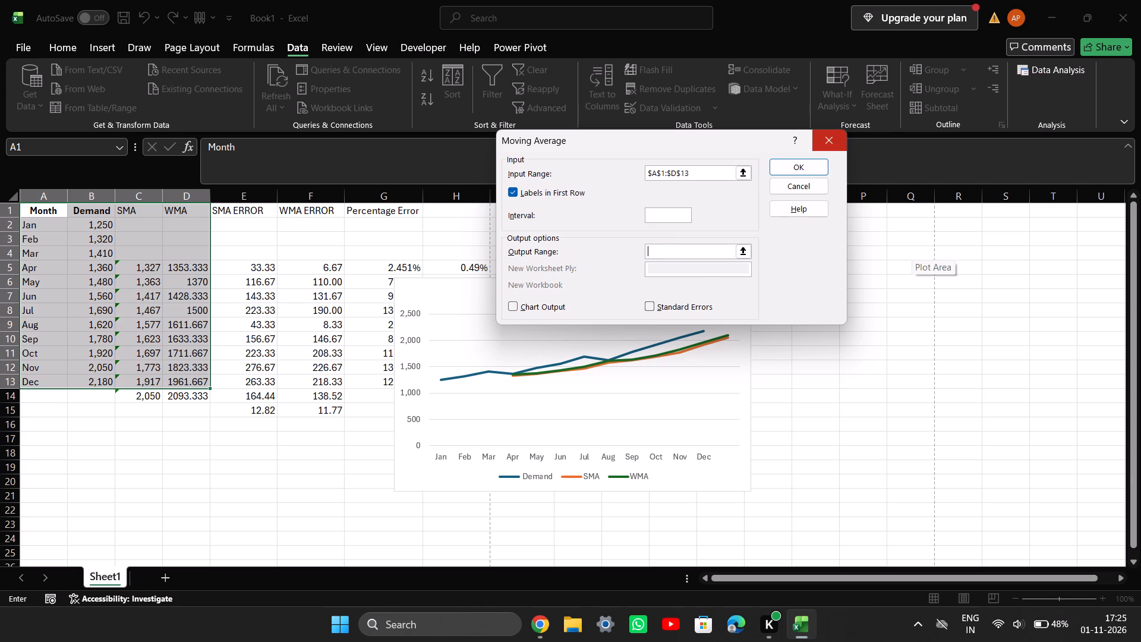
left_click(871, 253)
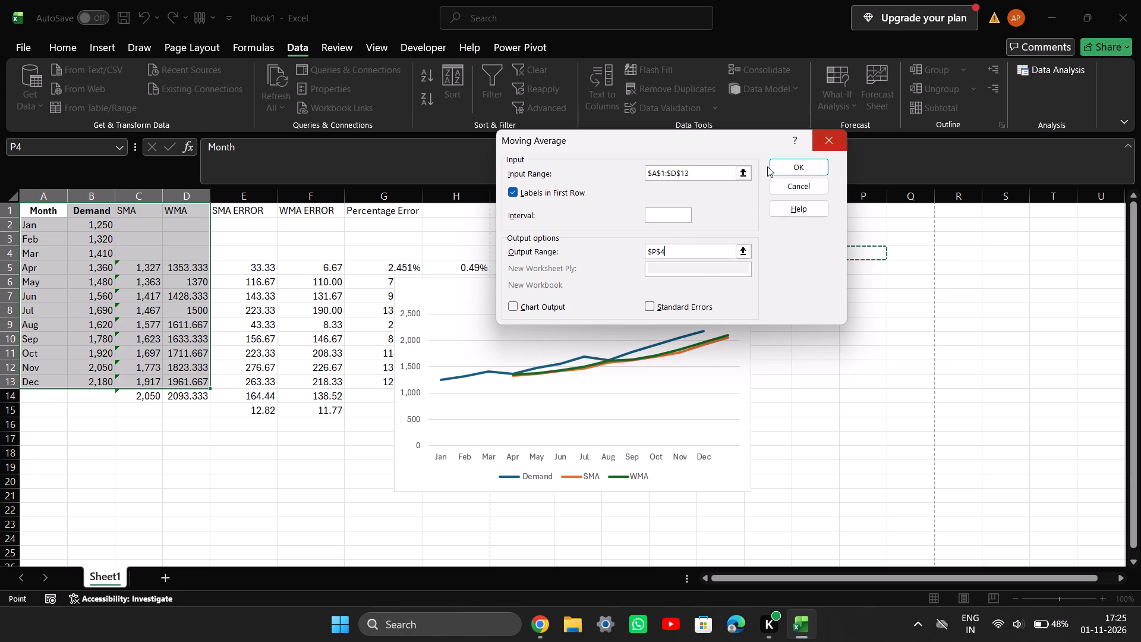
left_click(521, 309)
left_click(784, 169)
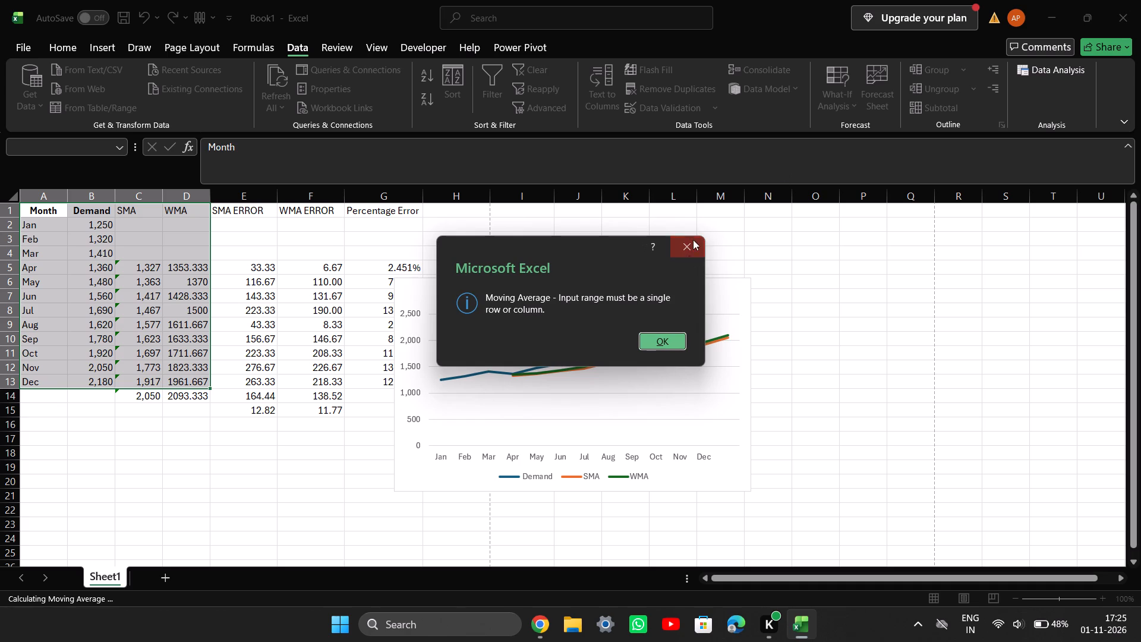
left_click(657, 341)
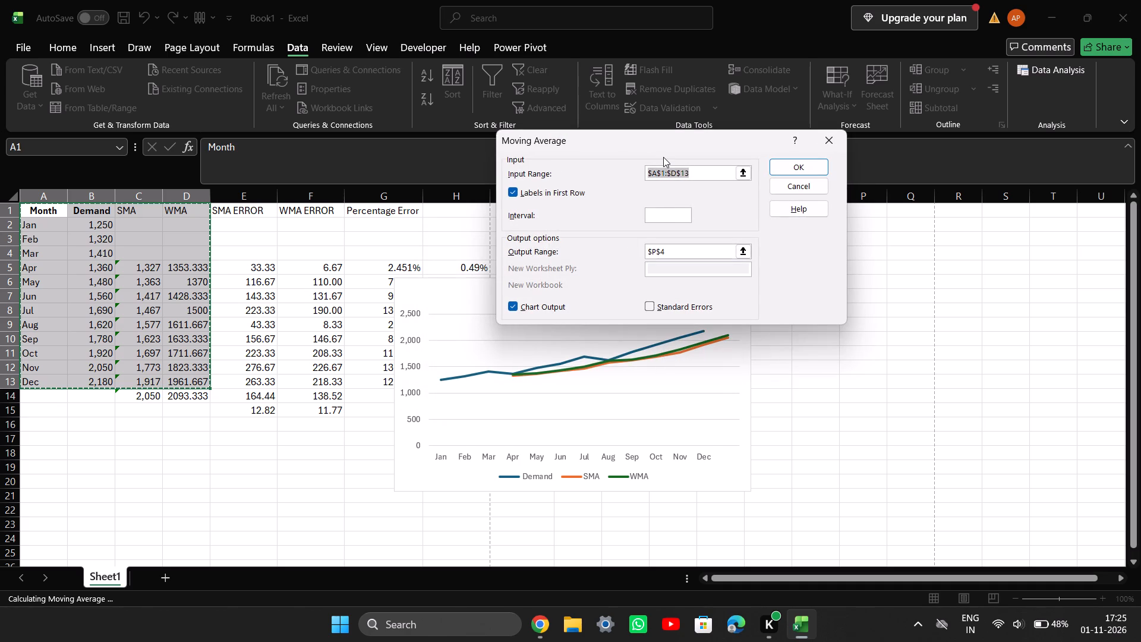
Replace the input range with the Demand values in B2:B13 and run the moving average.
key("BackSpace")
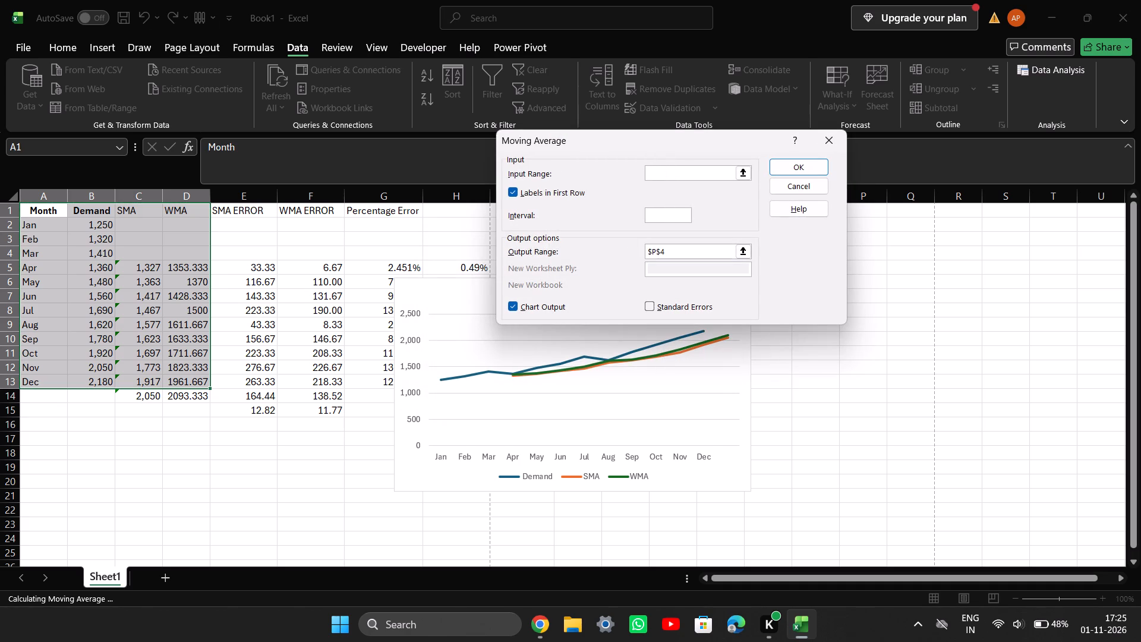
left_click_drag(81, 224, 104, 389)
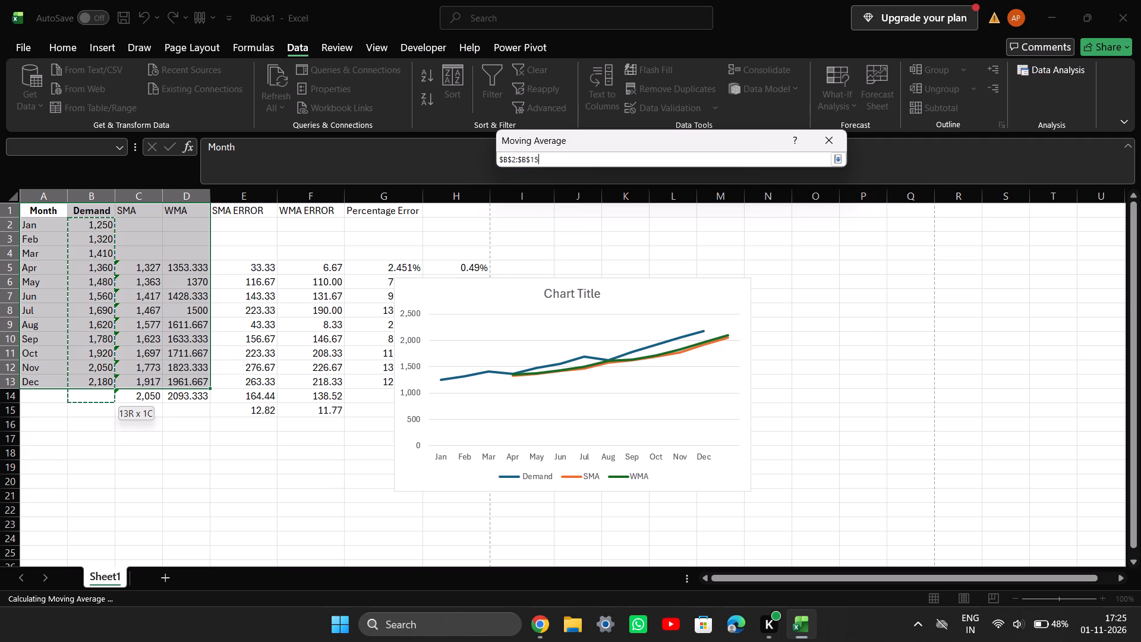
left_click_drag(104, 389, 104, 385)
key("Return")
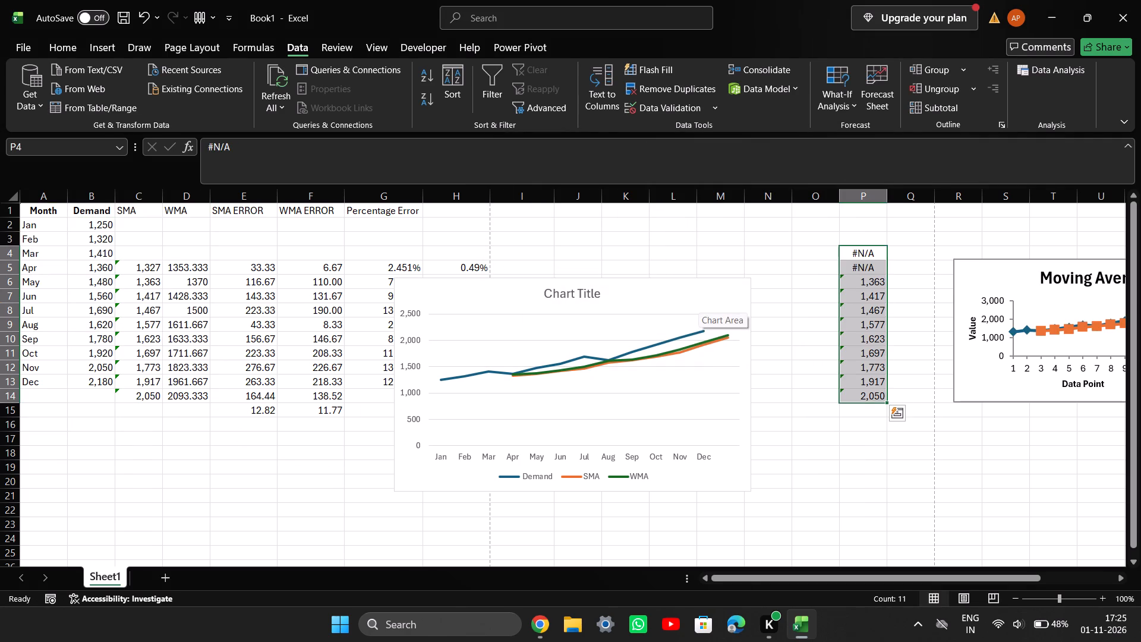
Undo the latest moving average output changes, stripping the generated chart of its title and axis titles.
key("ctrl+z")
key("ctrl+z")
key("ctrl+z")
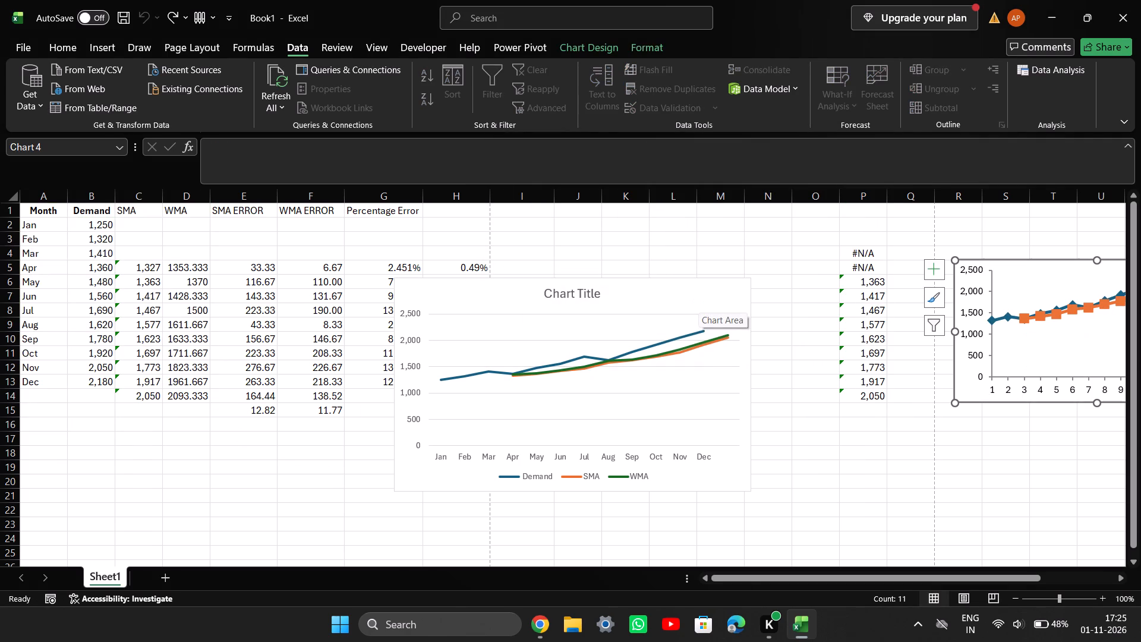
key("ctrl+z")
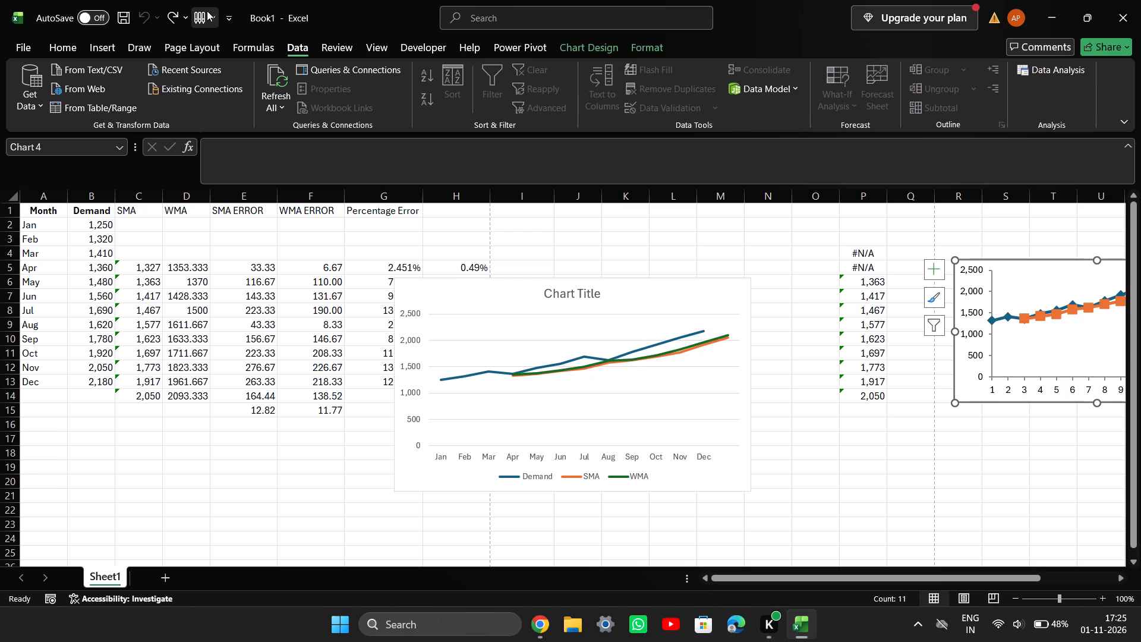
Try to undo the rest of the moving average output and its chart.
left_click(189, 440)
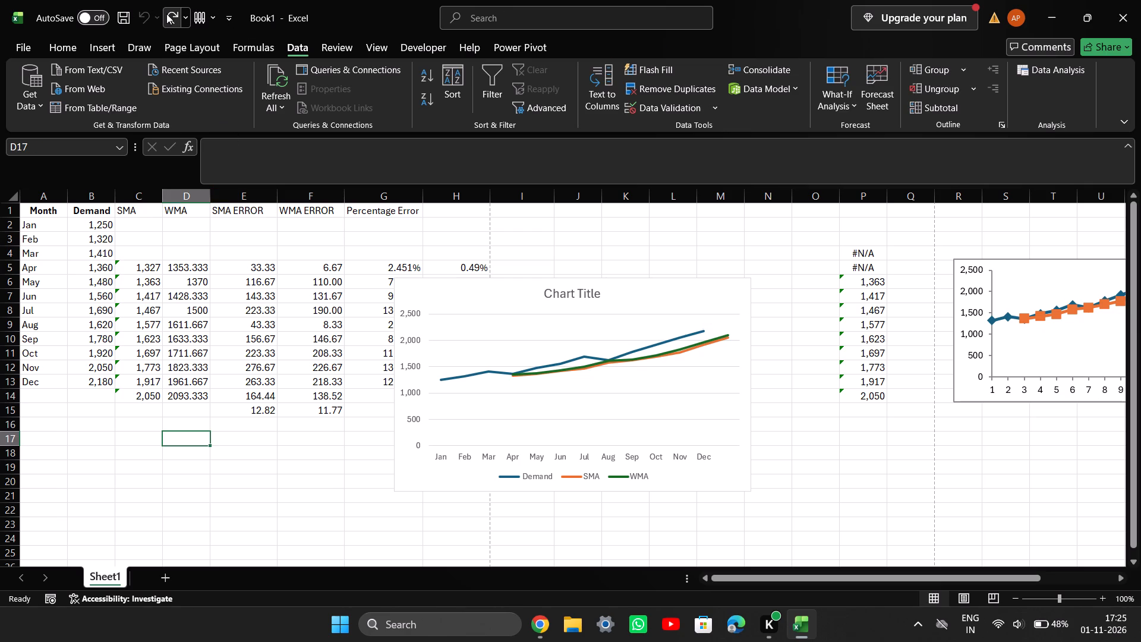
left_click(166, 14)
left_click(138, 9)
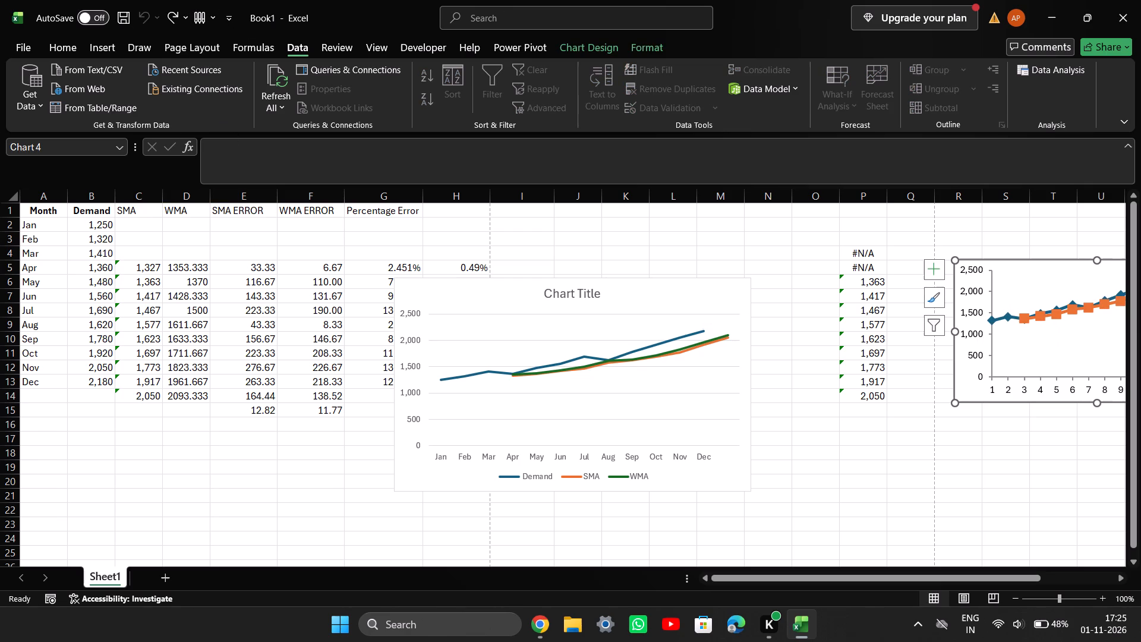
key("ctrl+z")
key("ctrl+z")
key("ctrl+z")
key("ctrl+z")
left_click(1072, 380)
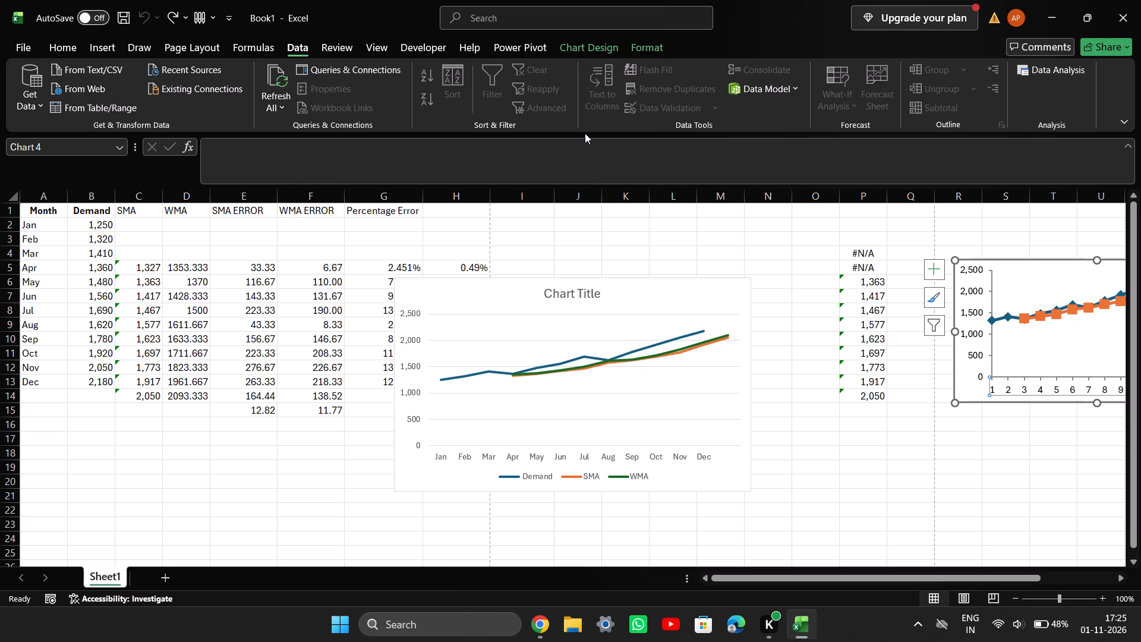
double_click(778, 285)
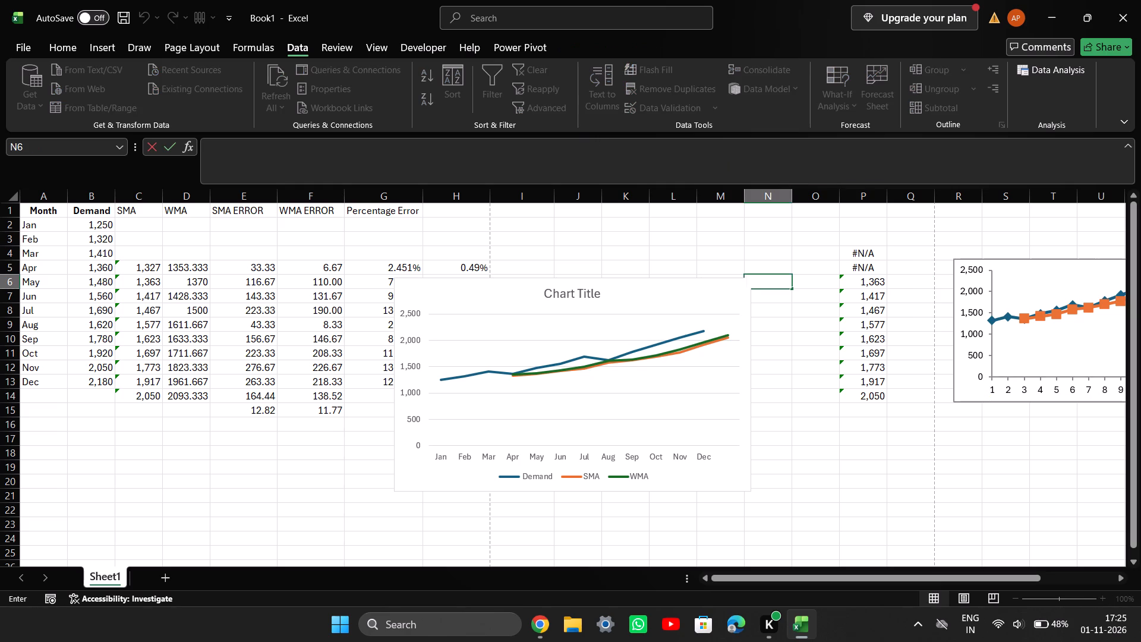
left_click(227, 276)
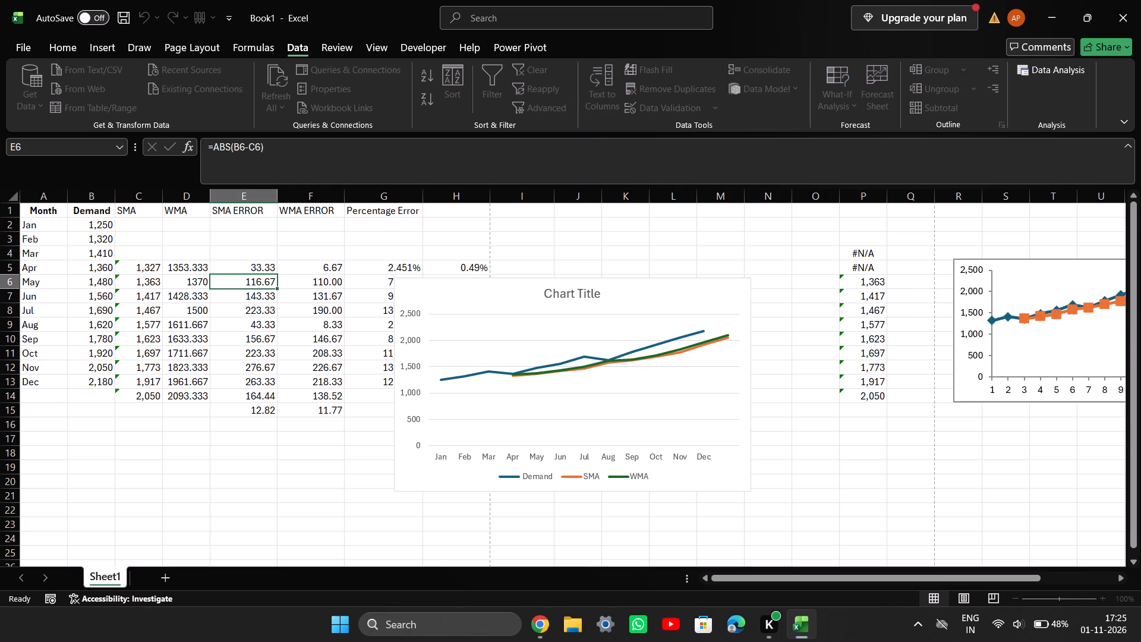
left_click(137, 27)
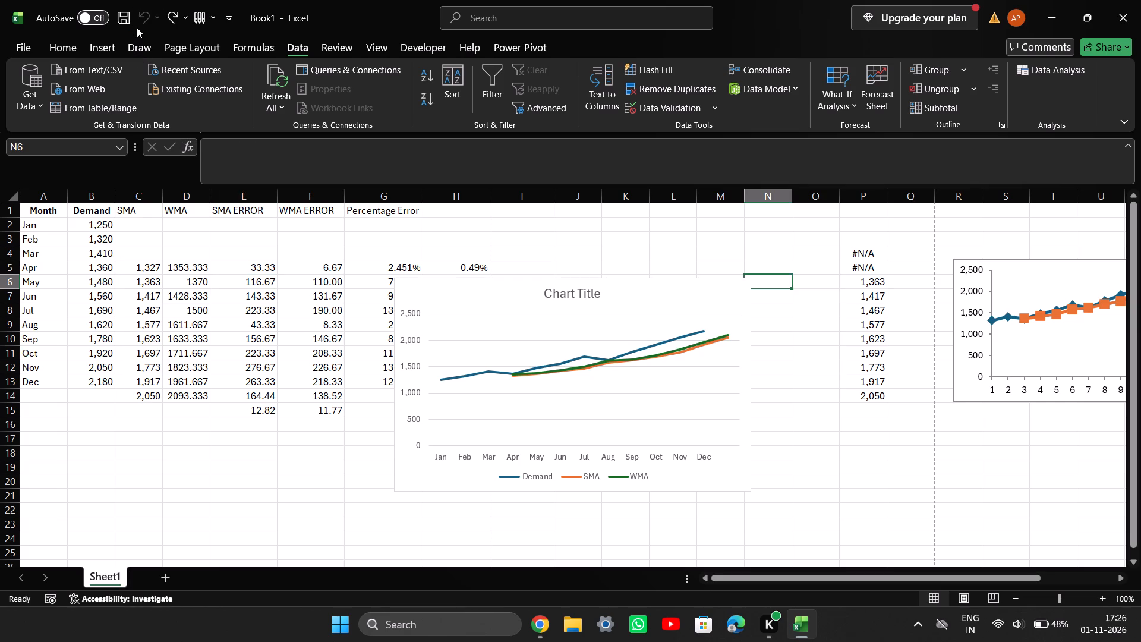
Delete the blue demand series from the generated moving average chart.
left_click(991, 323)
key("BackSpace")
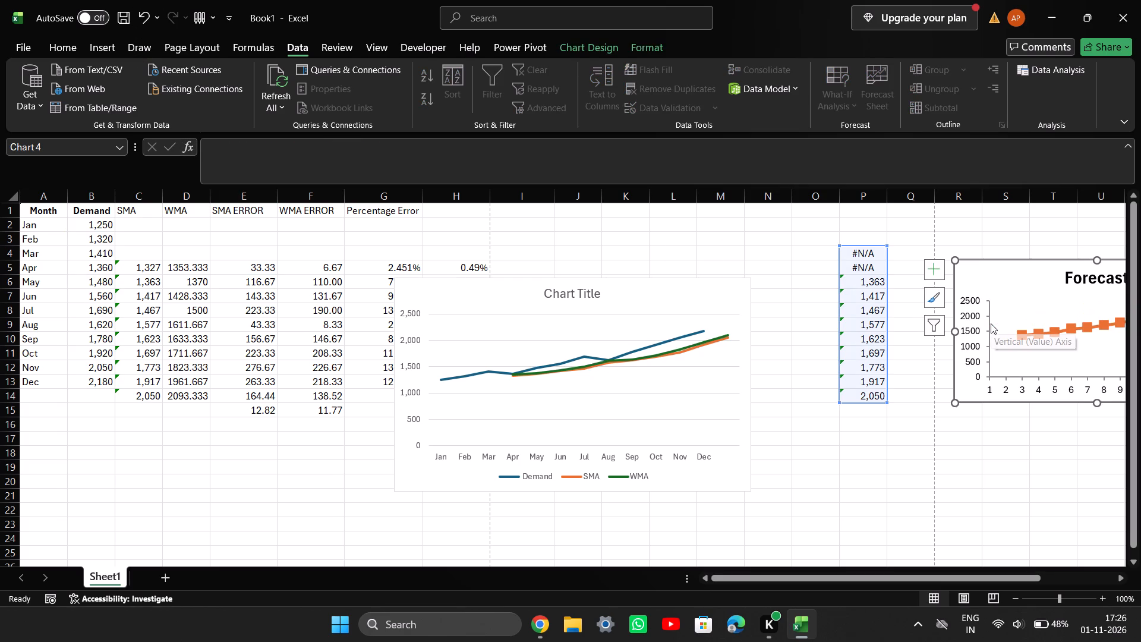
Delete the generated moving average forecast chart beside column P.
key("BackSpace")
key("BackSpace")
key("BackSpace")
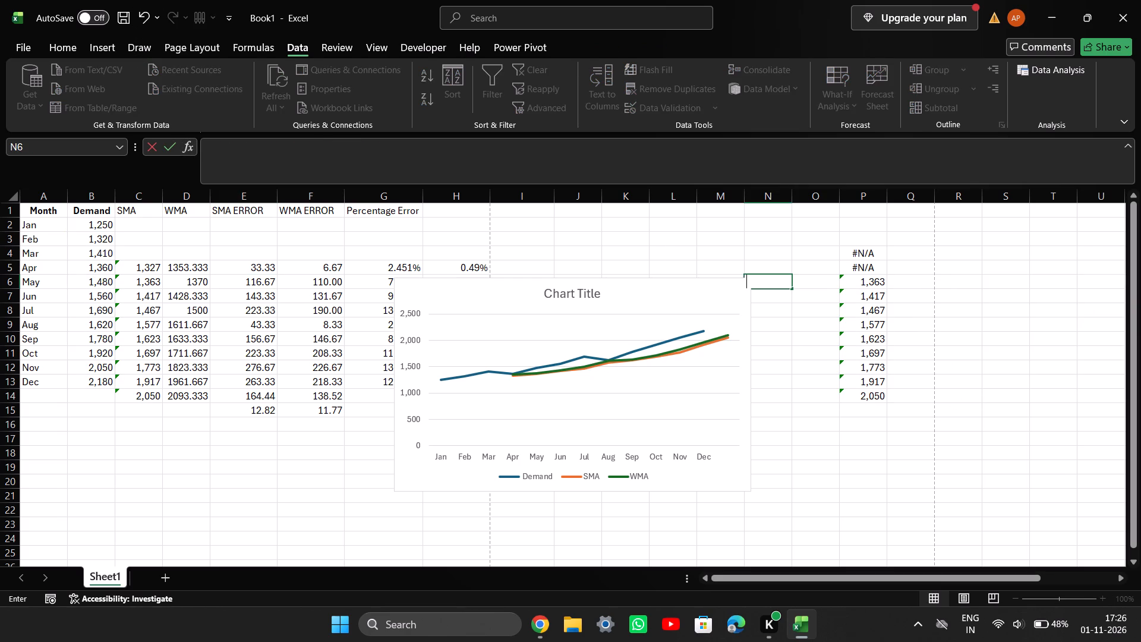
Clear the moving average output values from cells P4:P15.
left_click_drag(868, 258, 854, 413)
key("Delete")
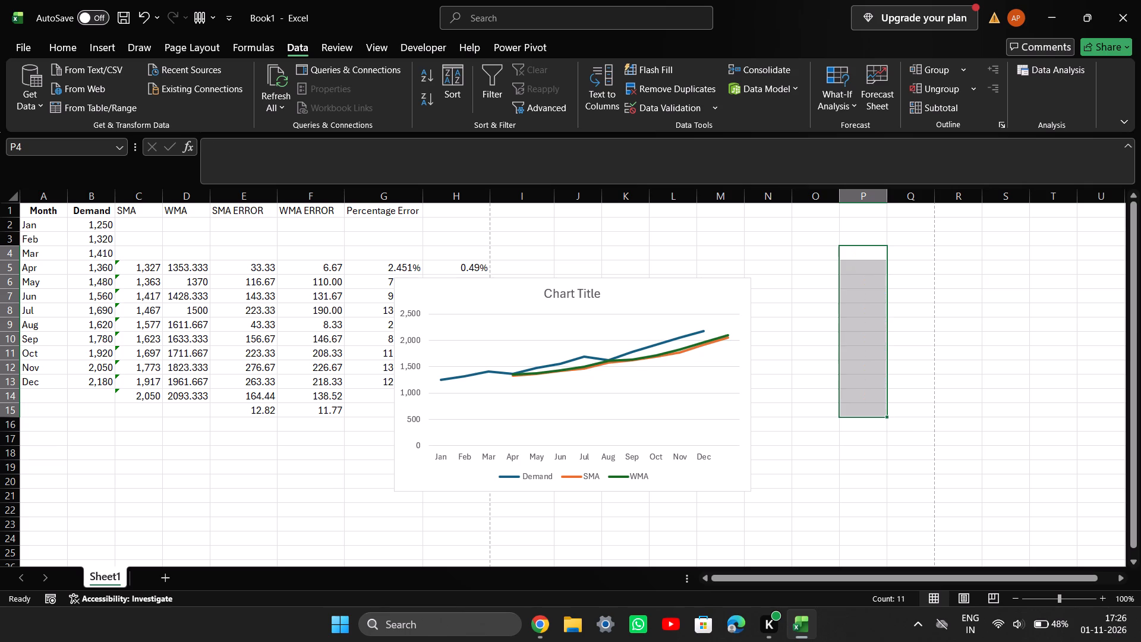
Delete the whole line chart that plots Demand, SMA and WMA by month.
left_click(579, 344)
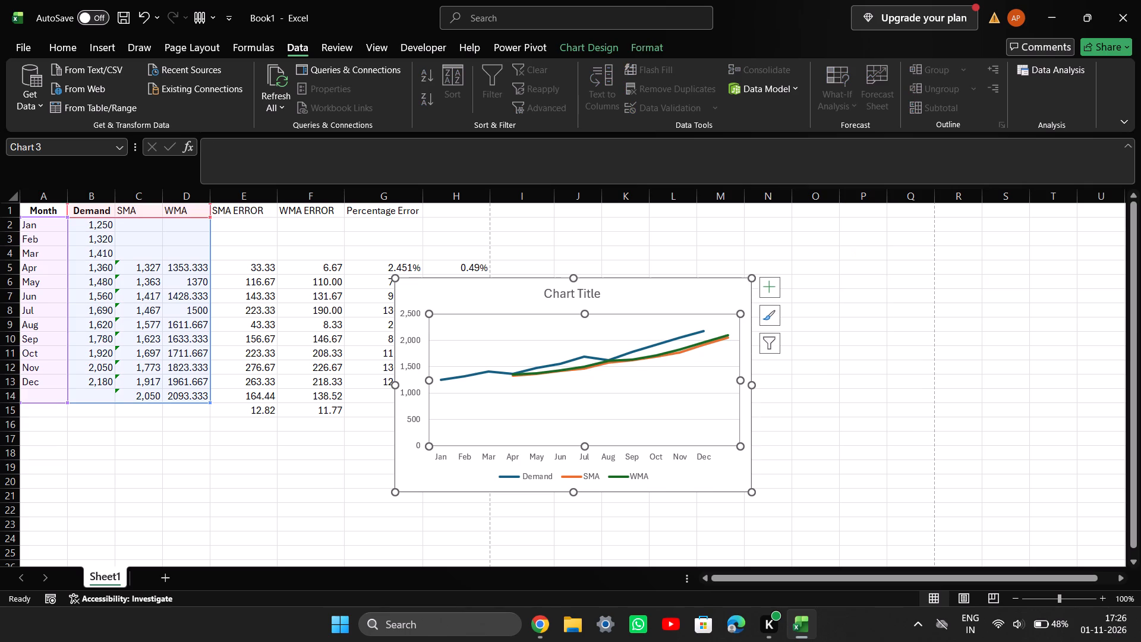